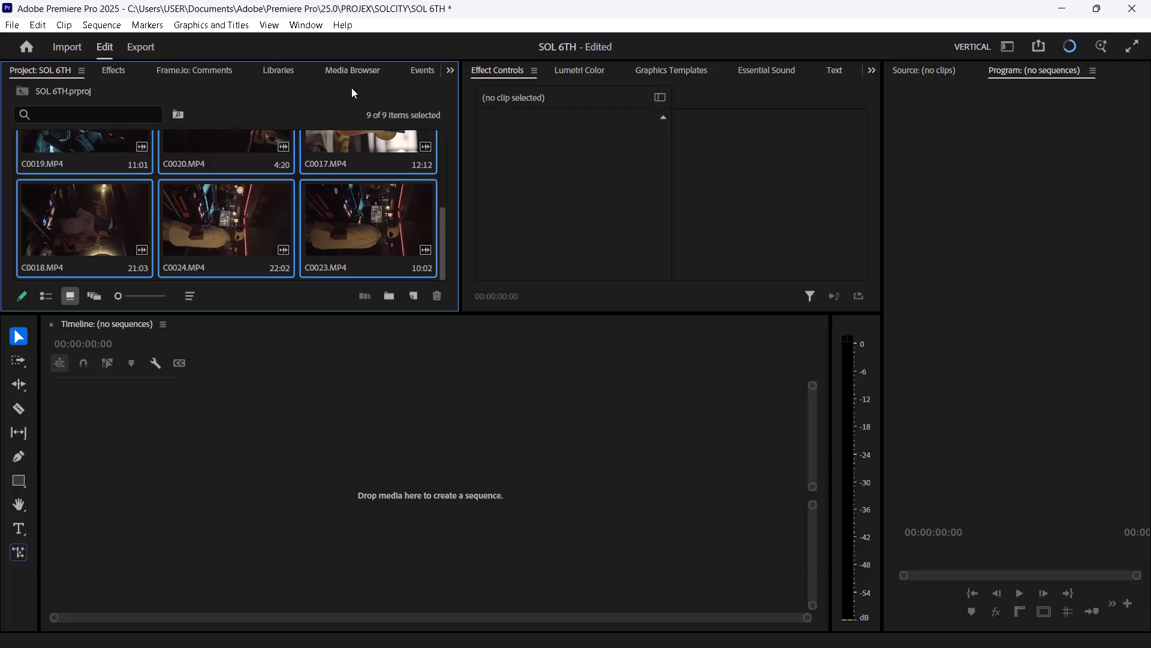
Open clip C0024.MP4 from the project bin in the Source monitor.
click(311, 91)
click(333, 233)
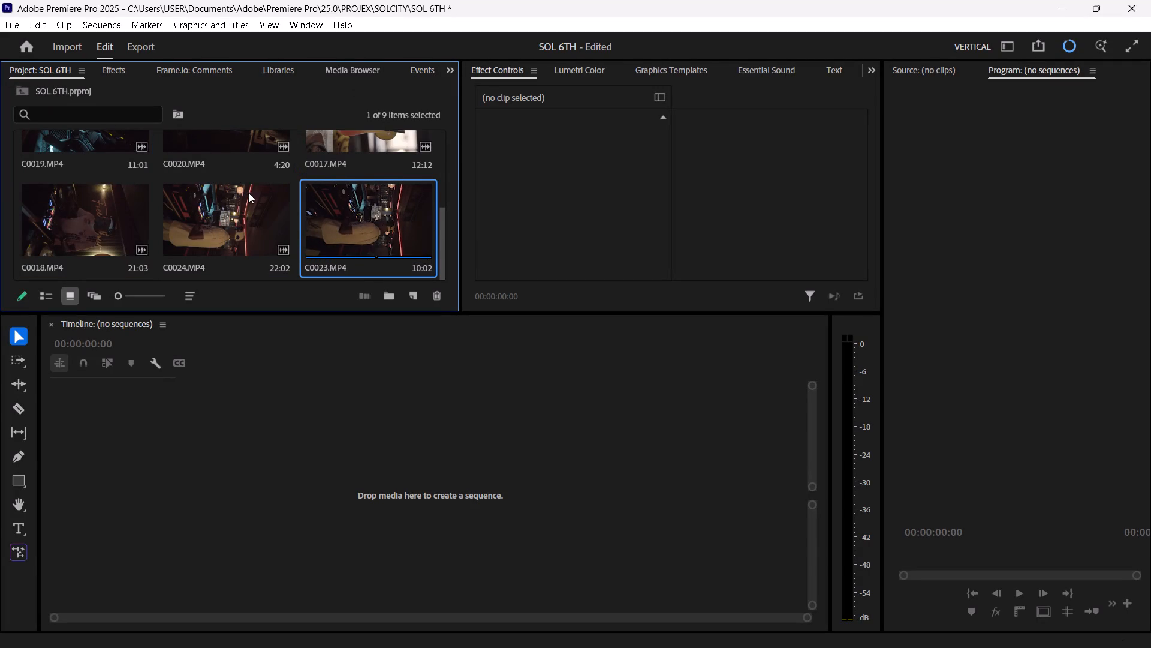
click(226, 205)
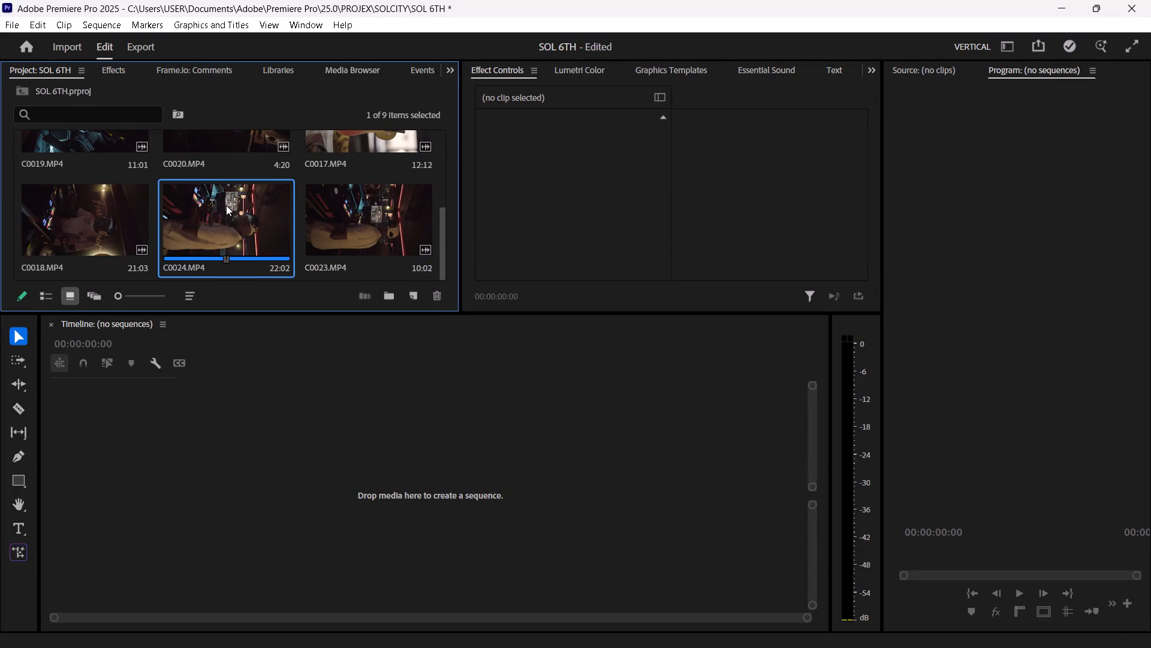
click(197, 193)
key(space)
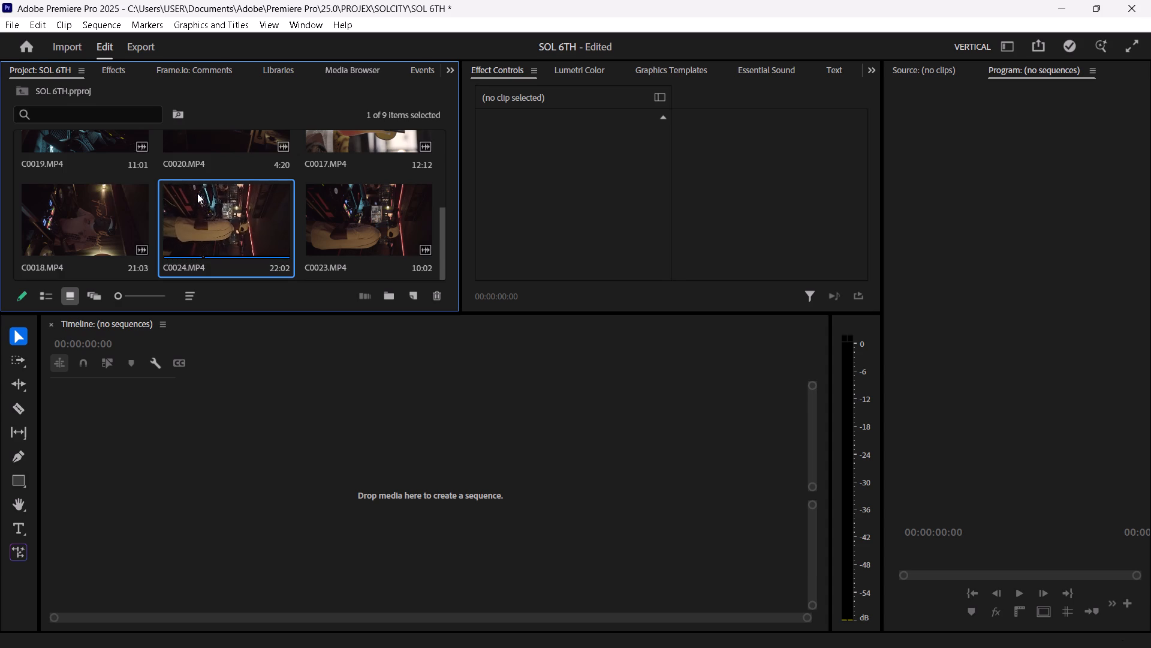
key(space)
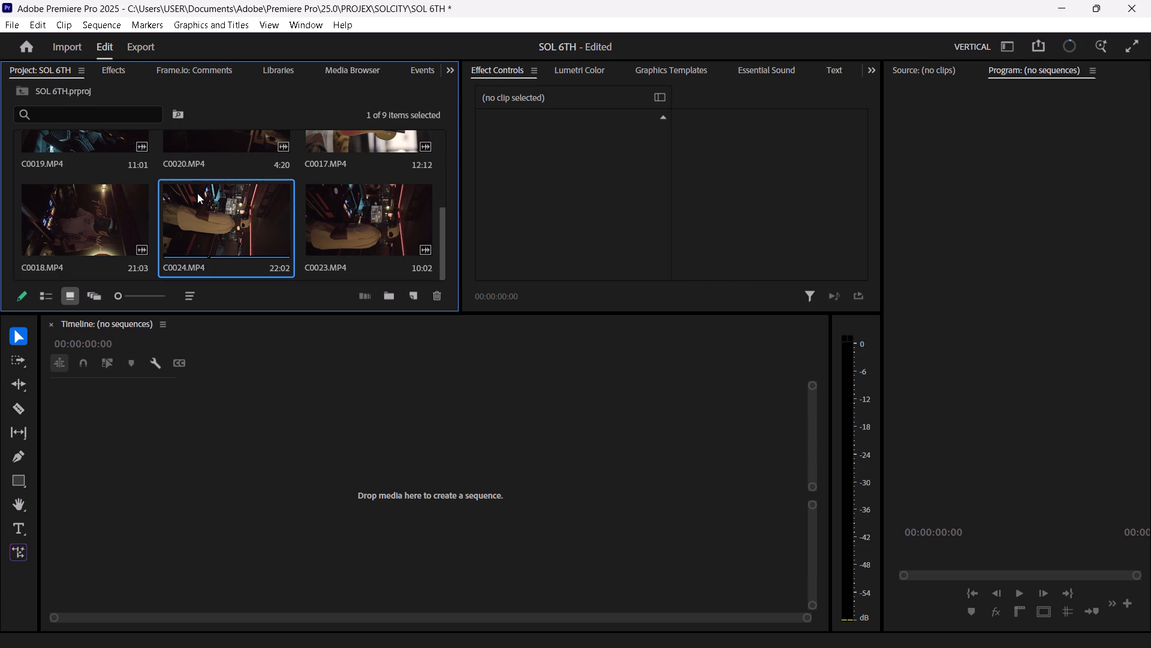
triple_click(190, 227)
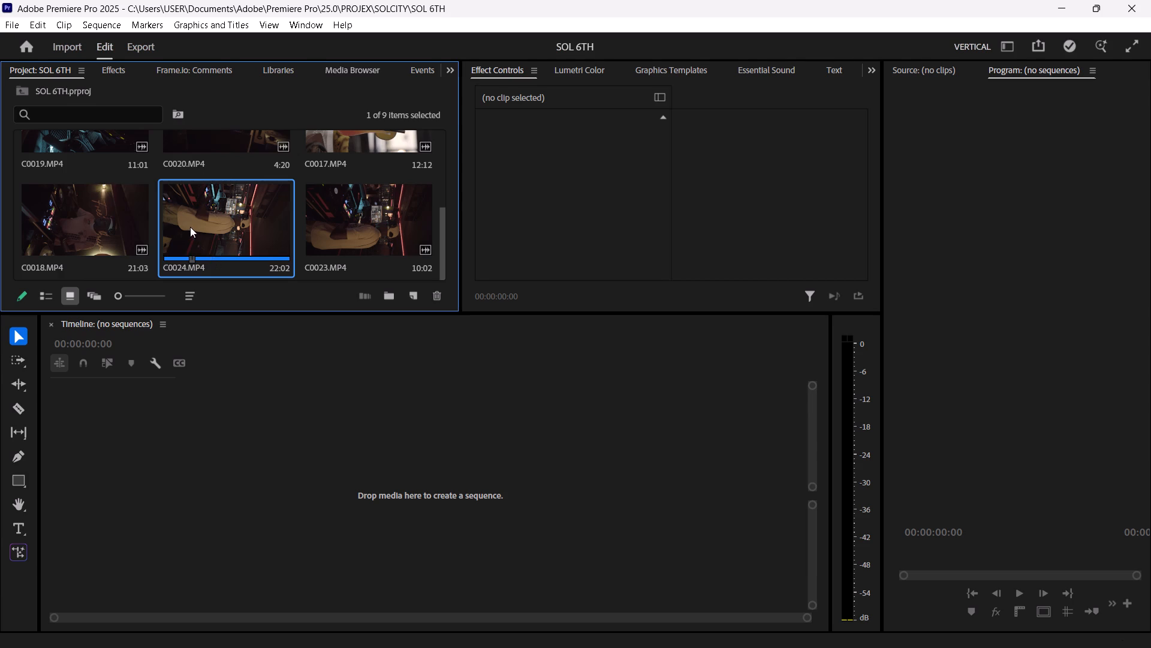
Play through C0024.MP4 and mark its In point at about 07:01:14 and Out point at 07:01:21:06.
key(space)
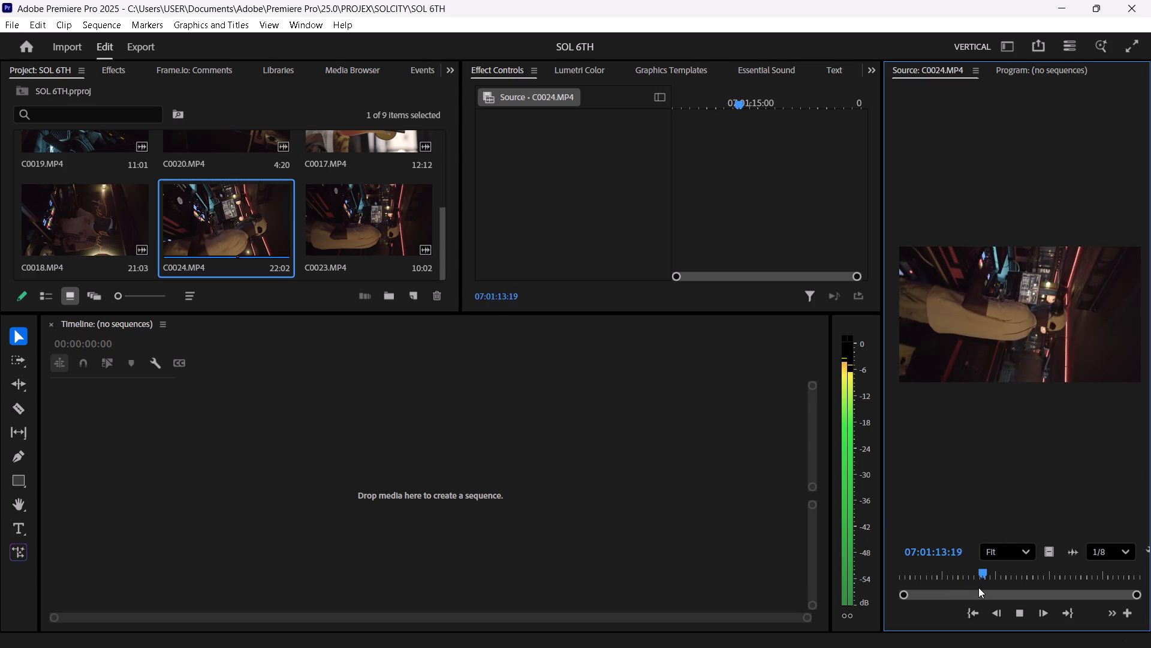
key(space)
key(i)
key(space)
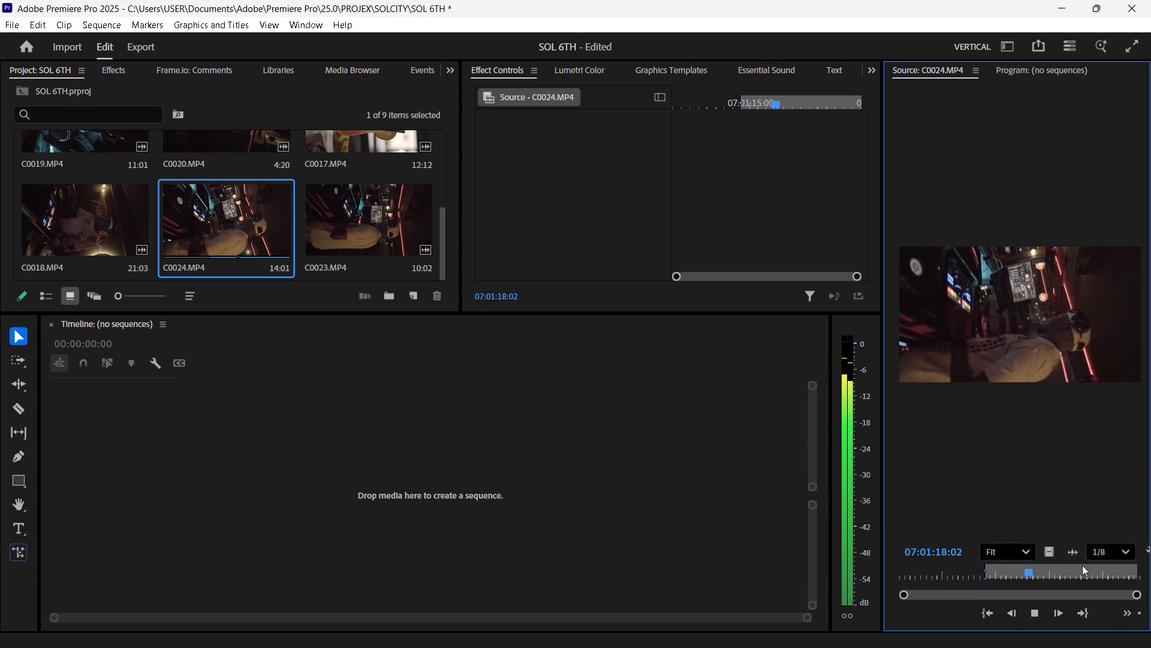
key(space)
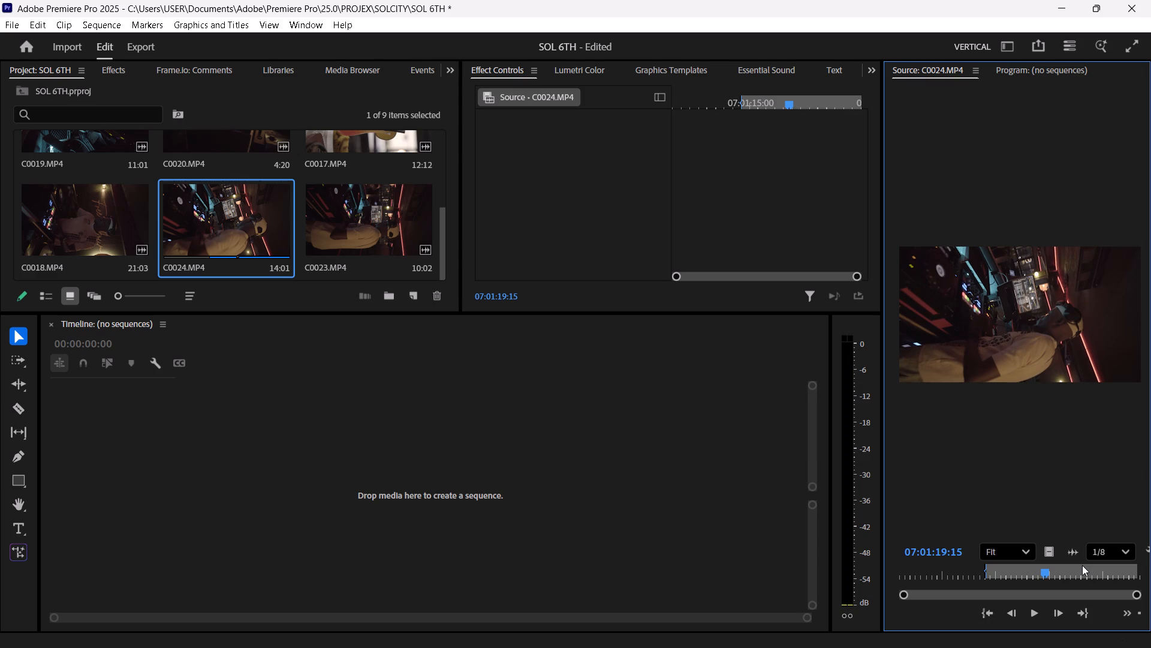
key(space)
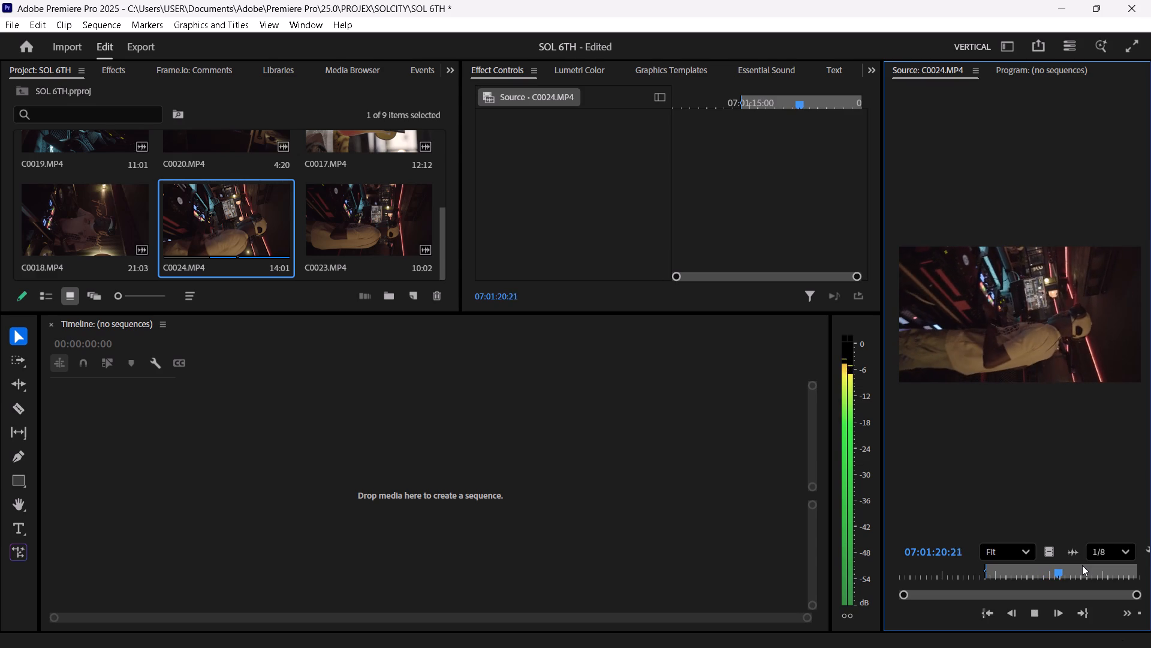
key(space)
key(o)
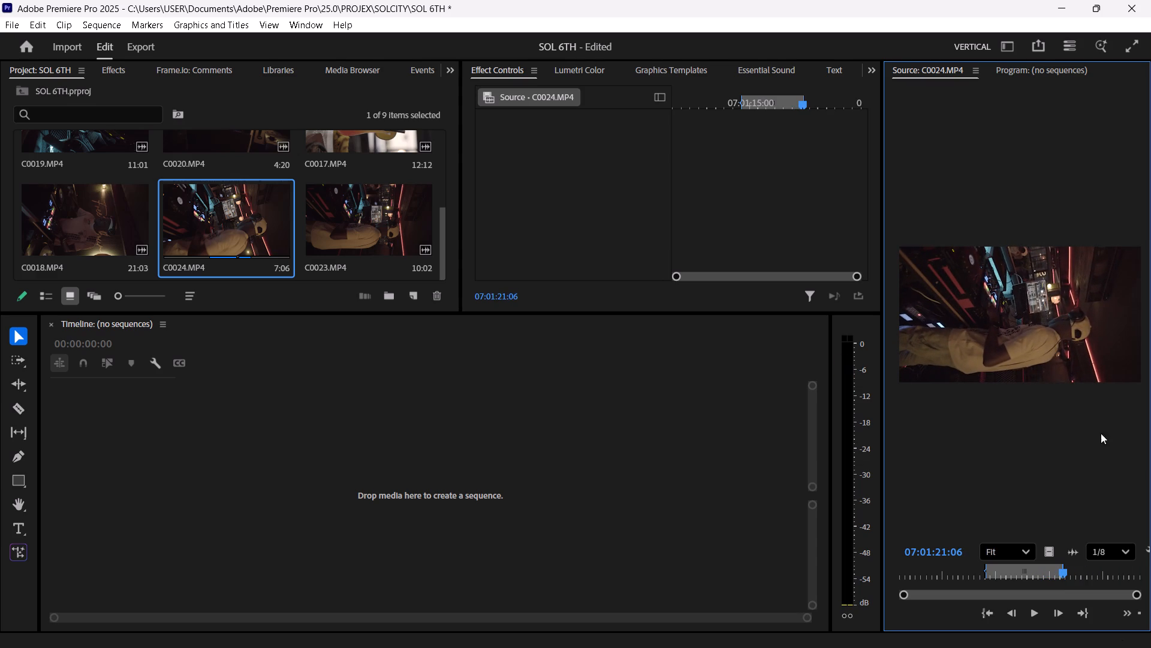
Create a new sequence by placing the marked section of C0024.MP4 in the empty timeline, and briefly preview it.
drag(1037, 340, 154, 476)
drag(154, 476, 156, 474)
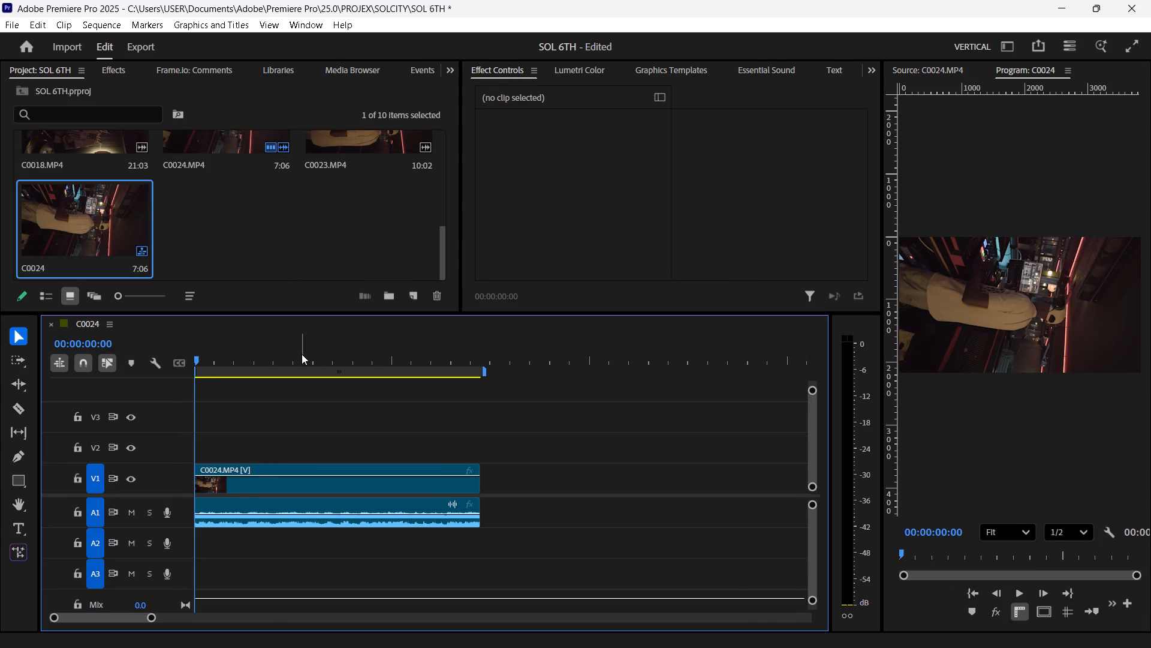
key(space)
key(space)
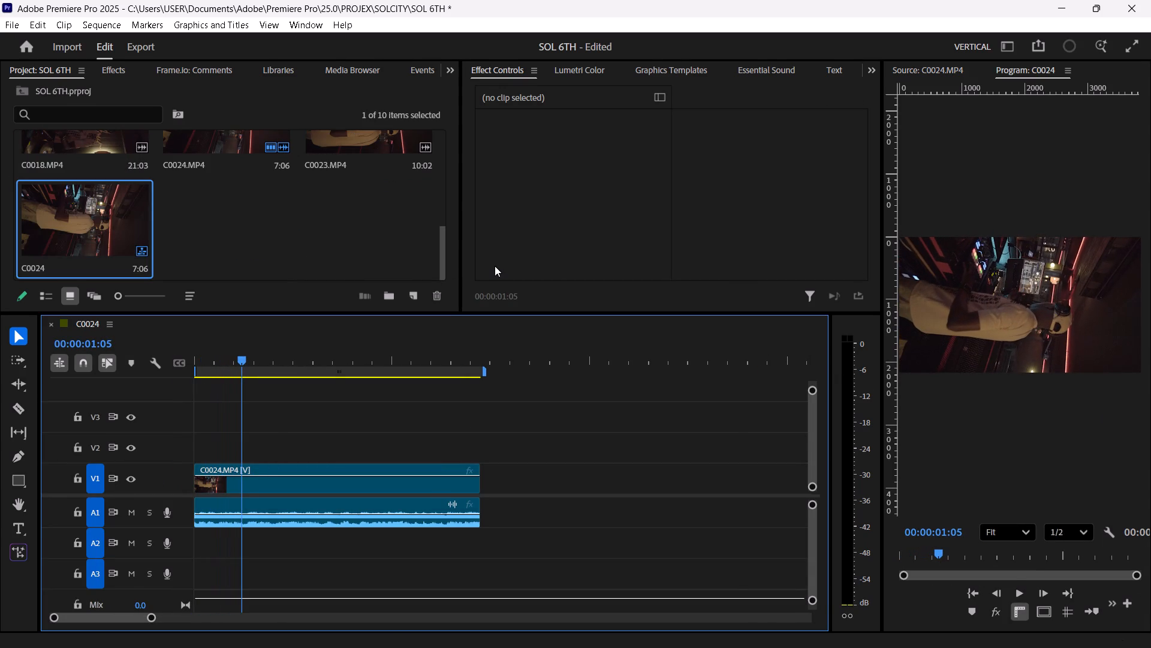
Extend the end of the C0024.MP4 clip in the timeline to a duration of about 13:12.
ctrl+scroll(443, 452, down, 7)
drag(150, 618, 213, 632)
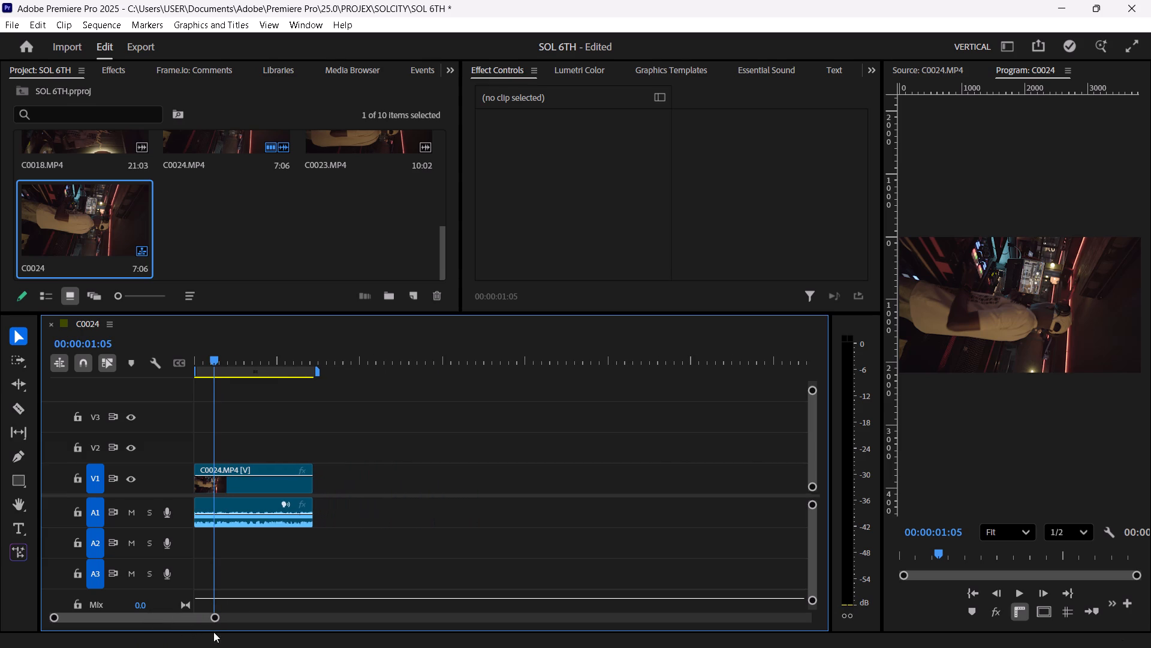
drag(314, 469, 401, 472)
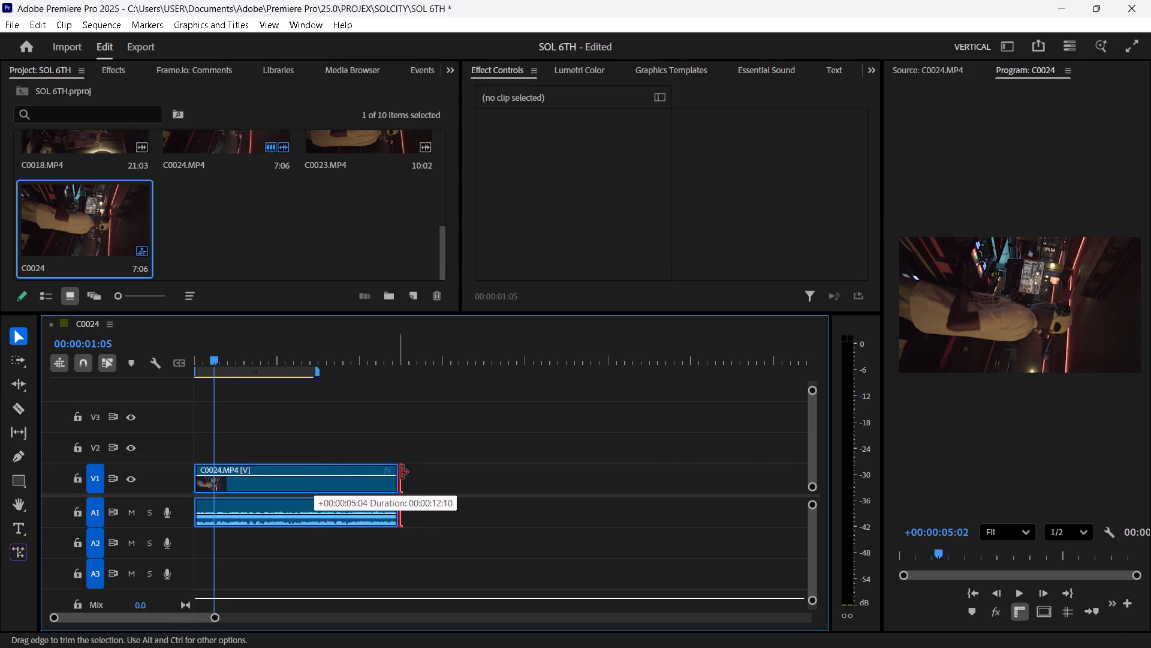
drag(401, 472, 418, 478)
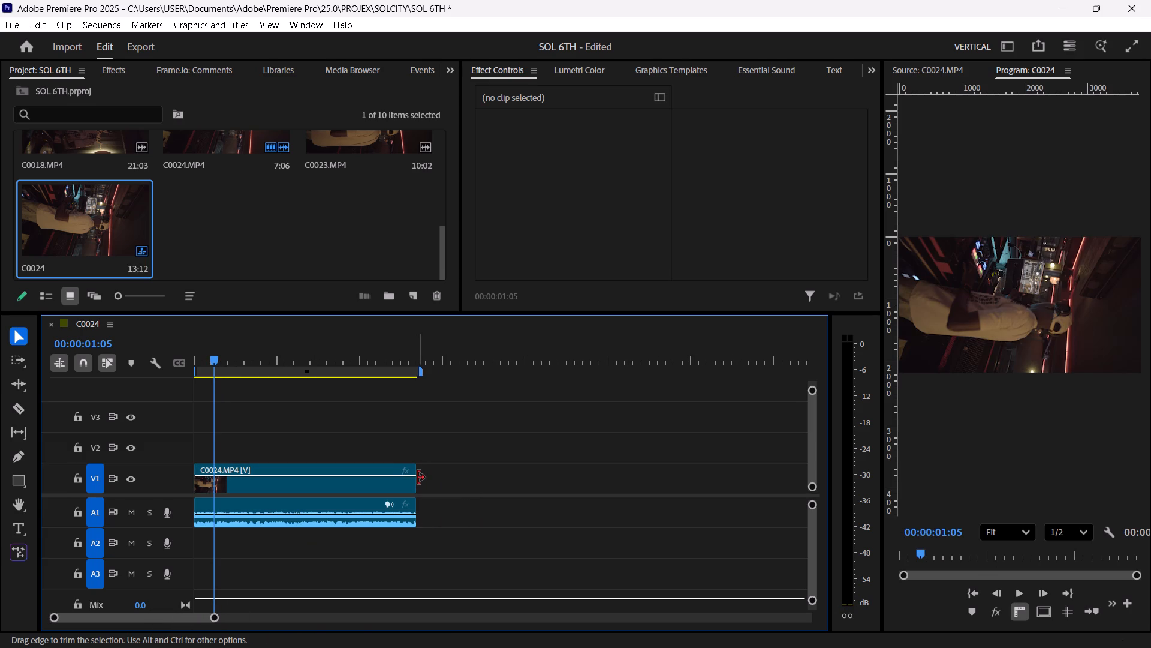
Set the rotation of the C0024.MP4 timeline clip to -90° so the footage stands upright.
click(284, 336)
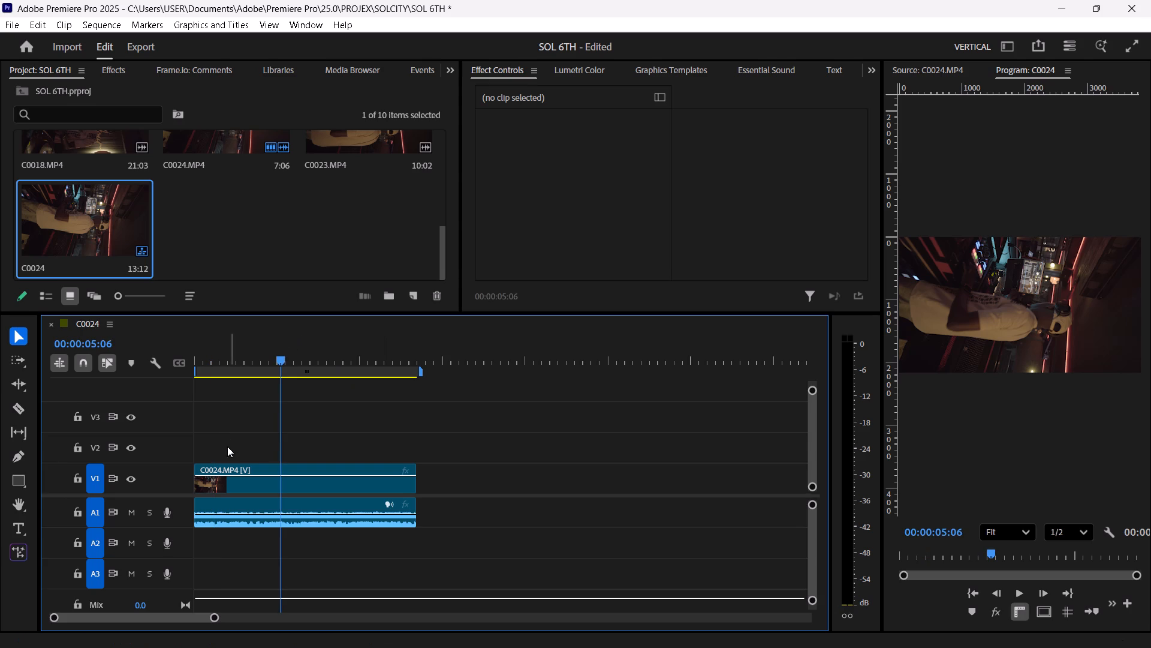
click(233, 471)
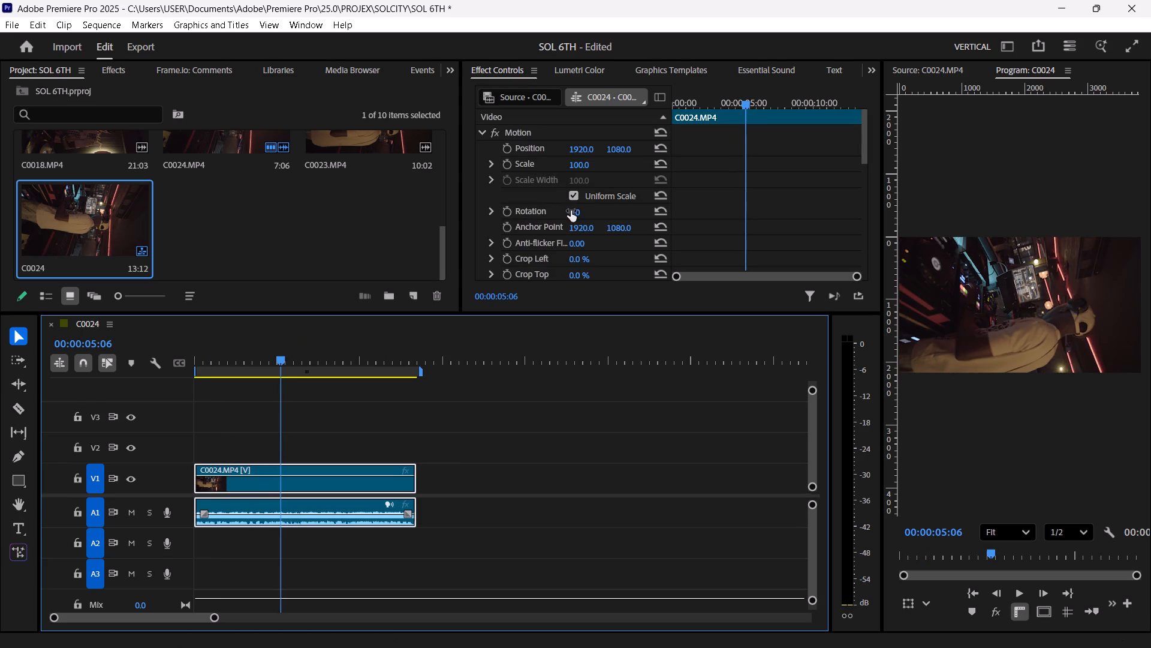
click(571, 211)
key(BackSpace)
text(-90)
click(737, 188)
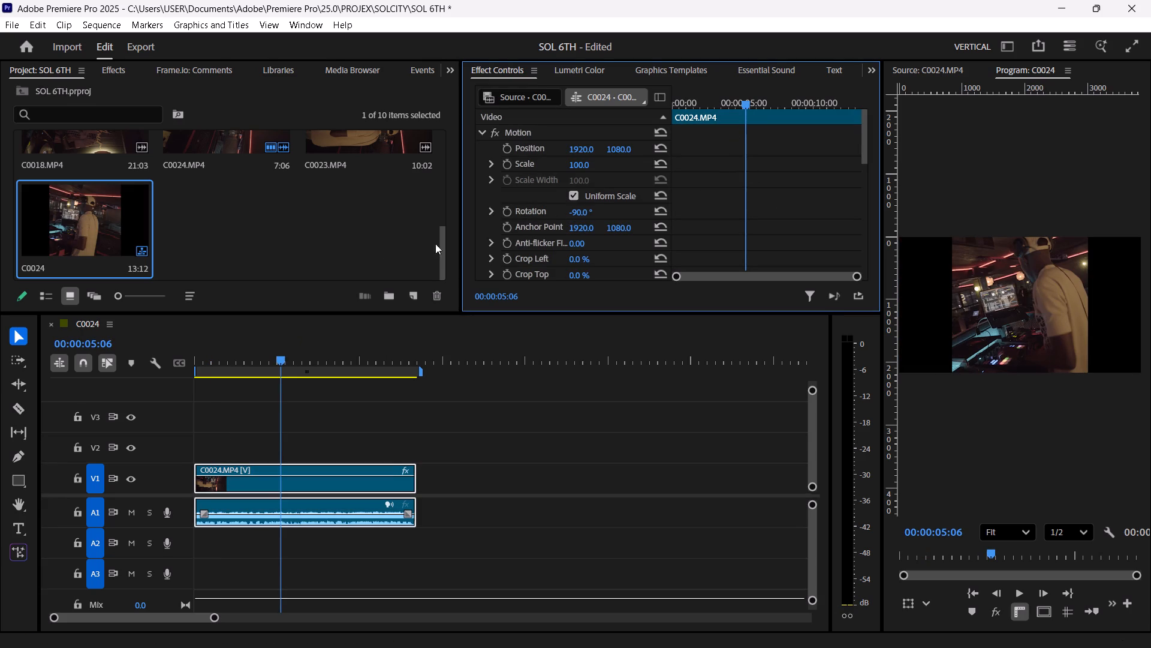
Return the playhead to the sequence start and set the horizontal frame size to 1080 in the Sequence Settings.
drag(290, 360, 157, 353)
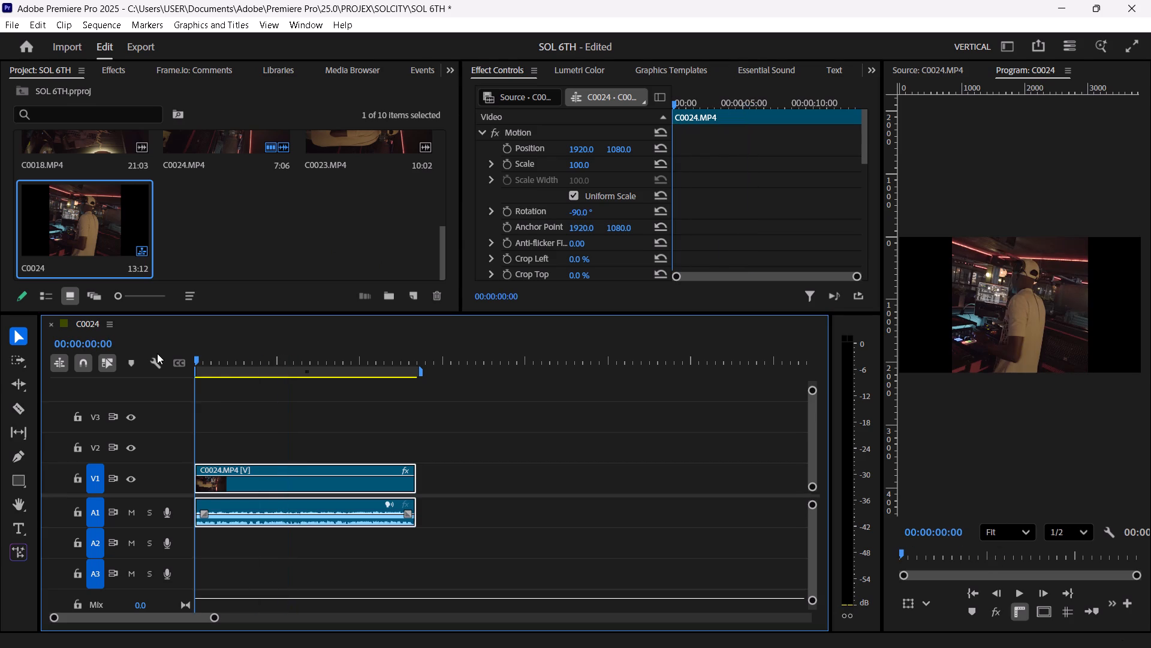
click(83, 22)
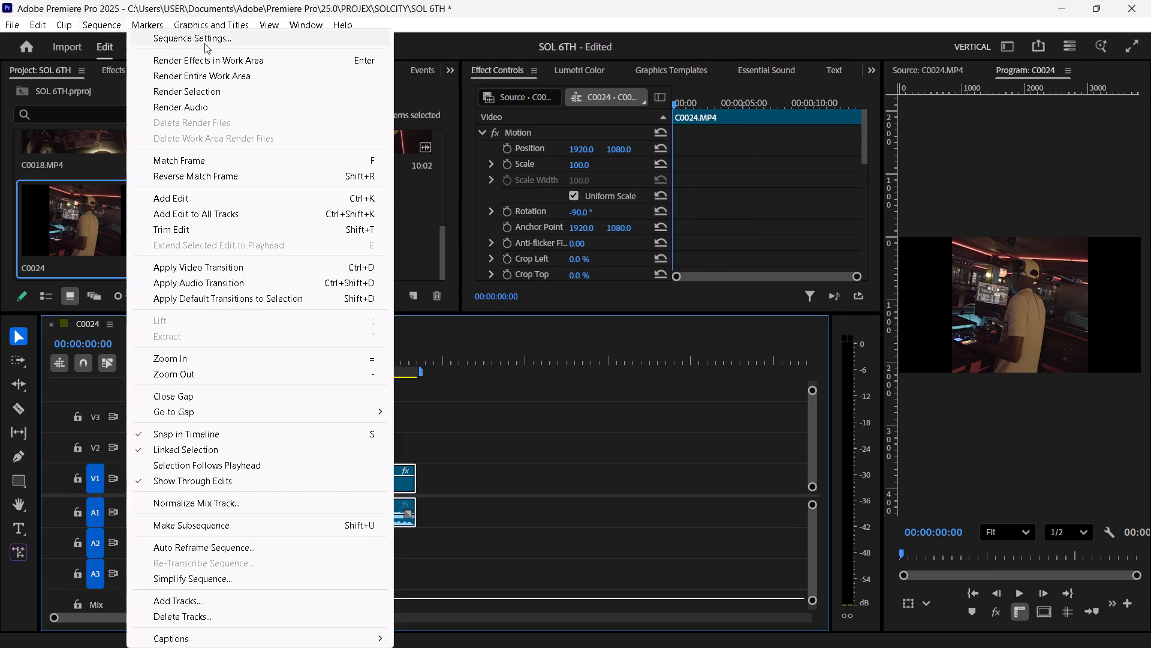
click(204, 43)
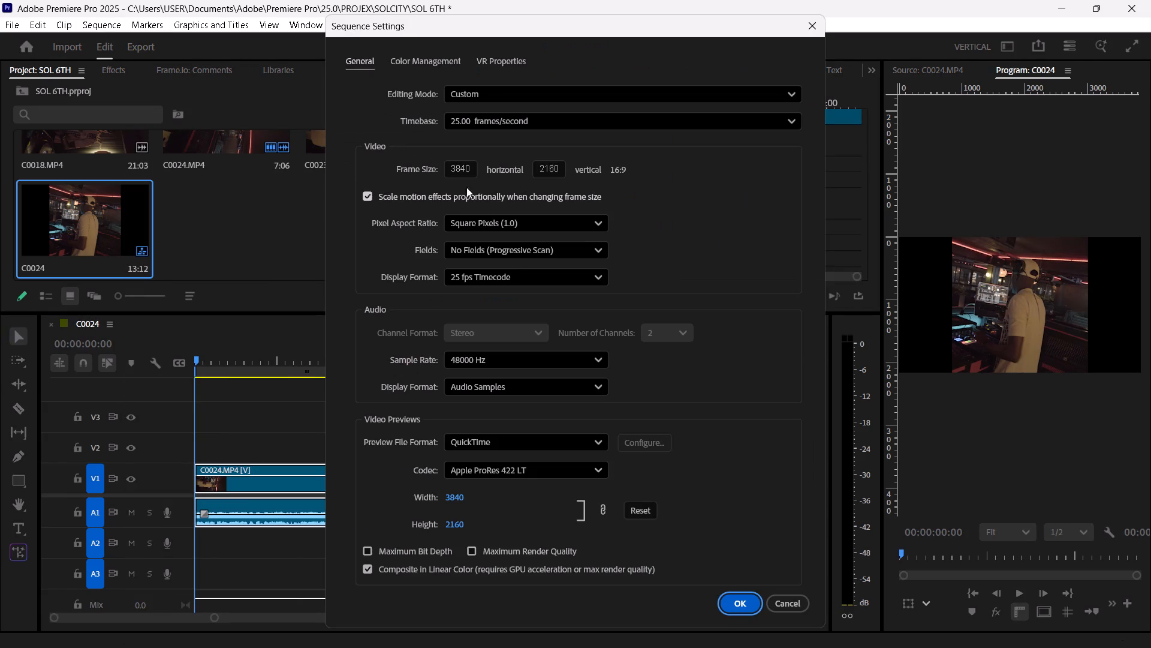
click(465, 167)
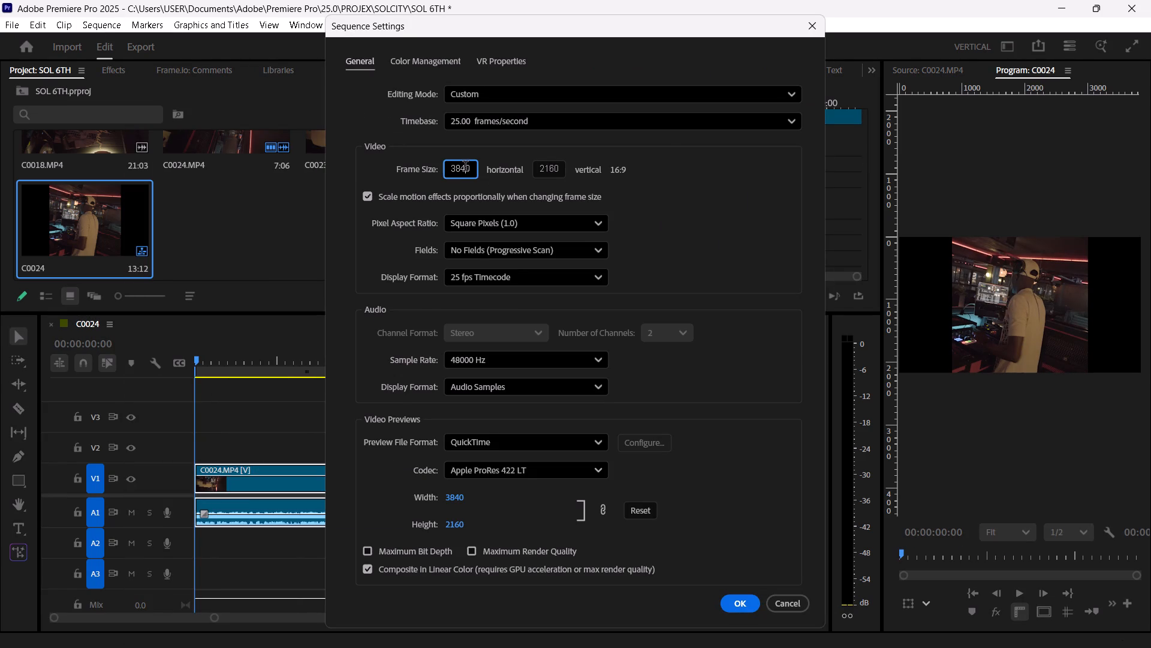
key(BackSpace)
key(BackSpace)
key(BackSpace)
key(1)
text(08)
Set the sequence's vertical frame size to 1920 and apply the settings, accepting deletion of the previews.
click(555, 164)
key(BackSpace)
key(BackSpace)
key(BackSpace)
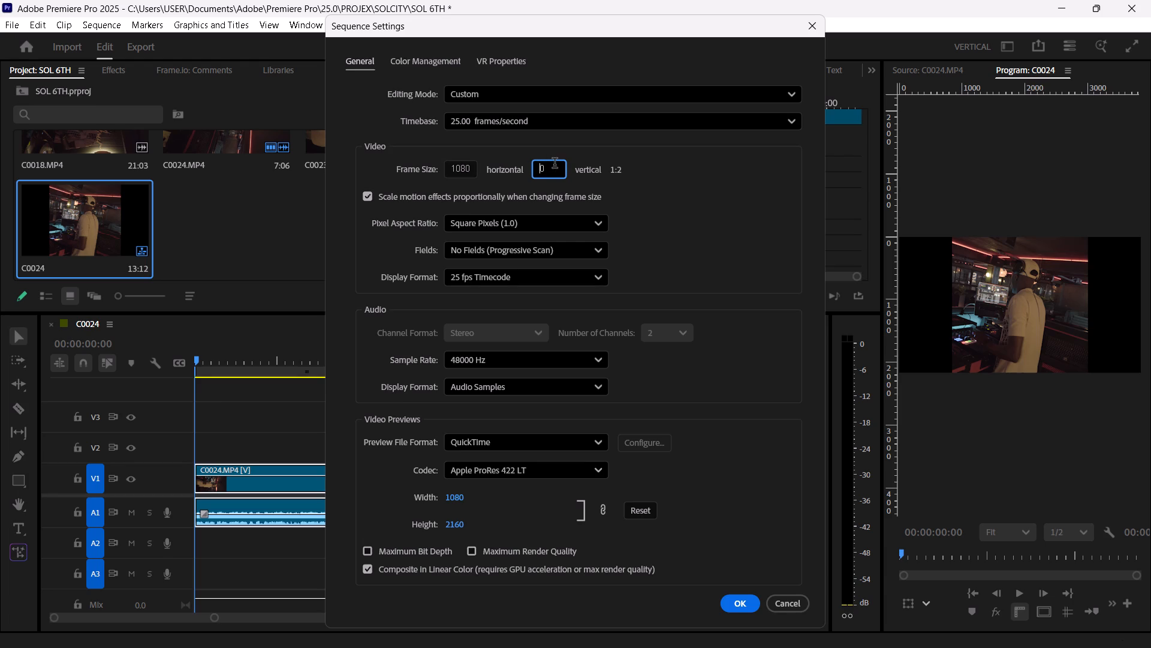
key(BackSpace)
text(19)
key(8)
click(712, 214)
click(554, 167)
key(BackSpace)
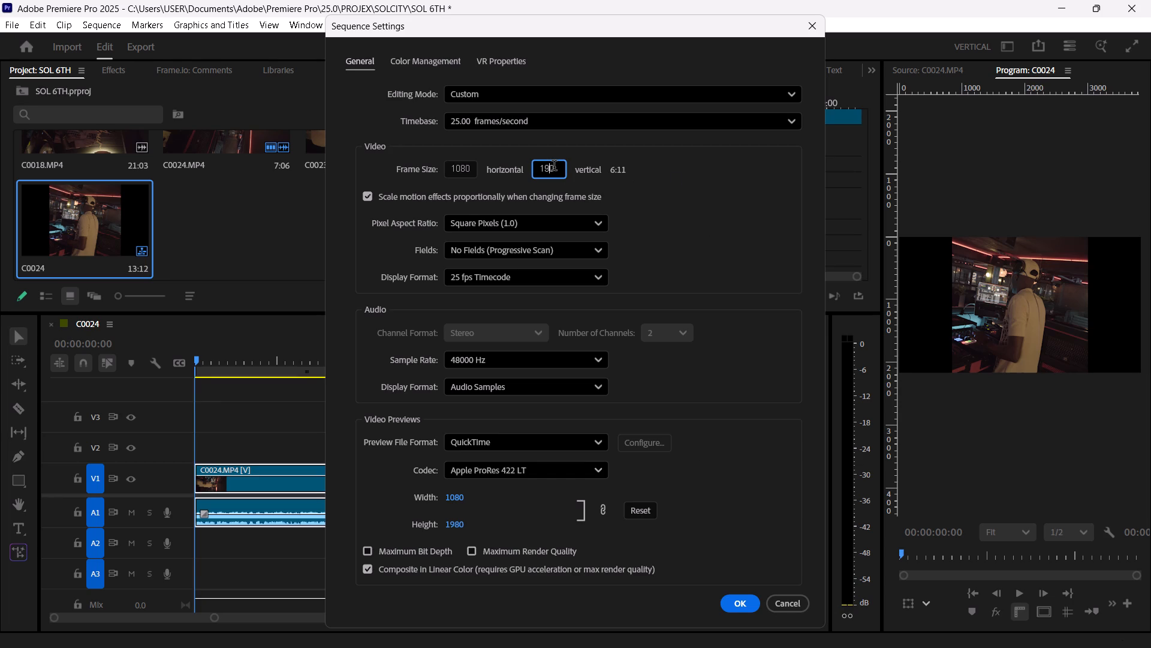
key(2)
click(647, 210)
click(728, 607)
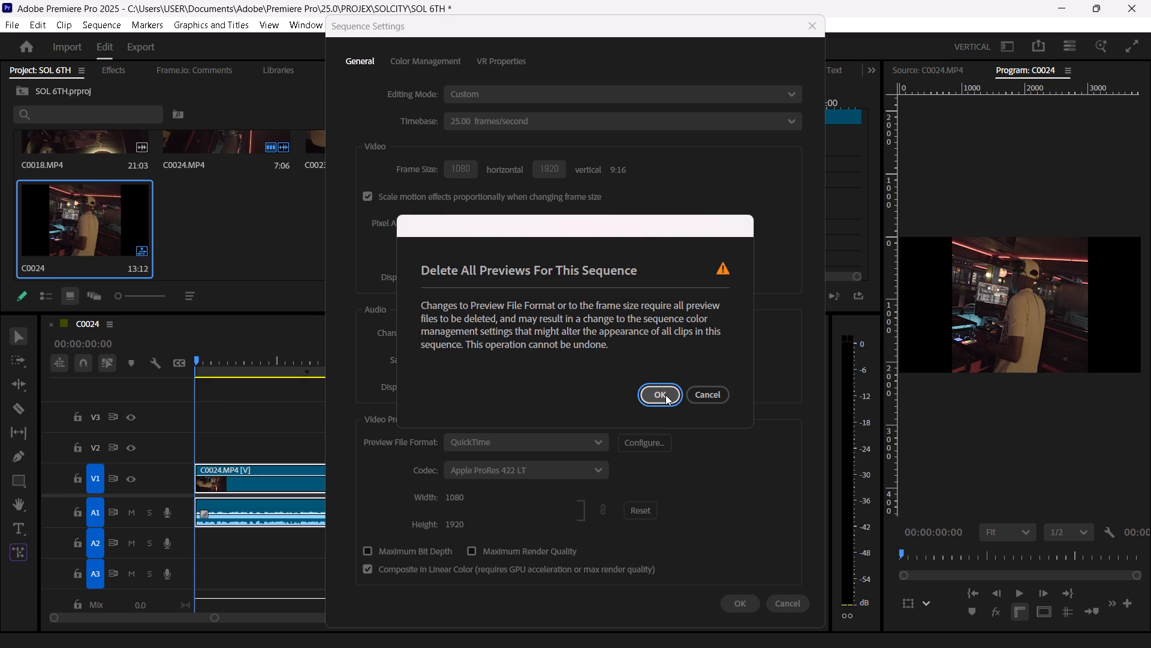
click(665, 395)
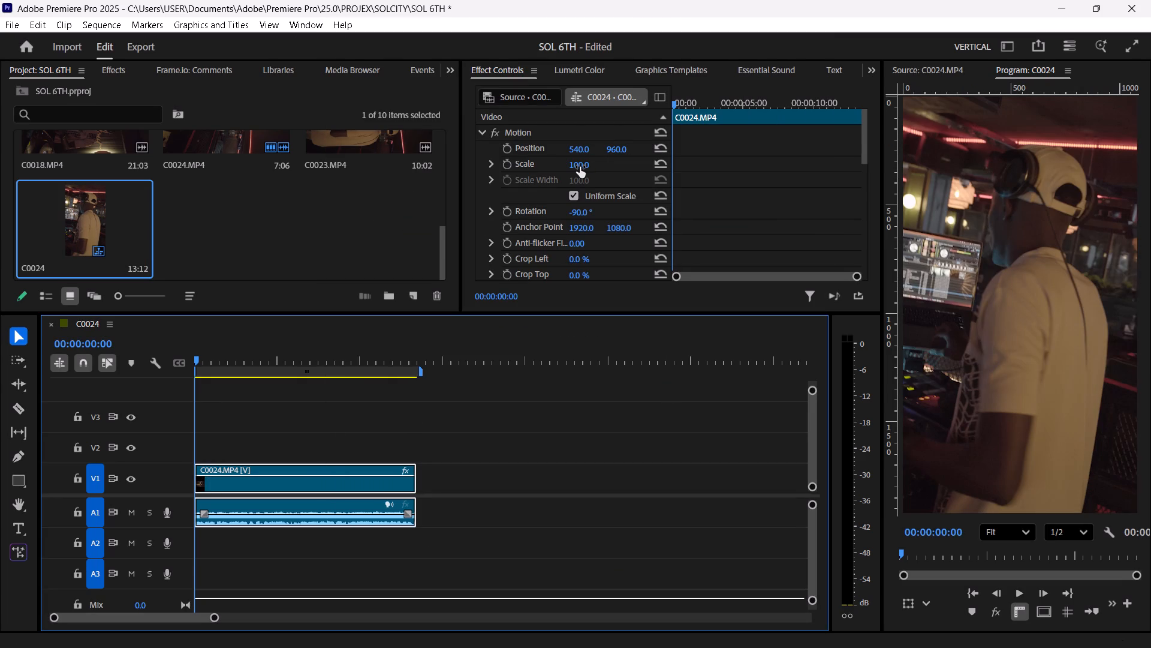
Reduce the scale of the C0024.MP4 clip to 56.
drag(580, 167, 546, 162)
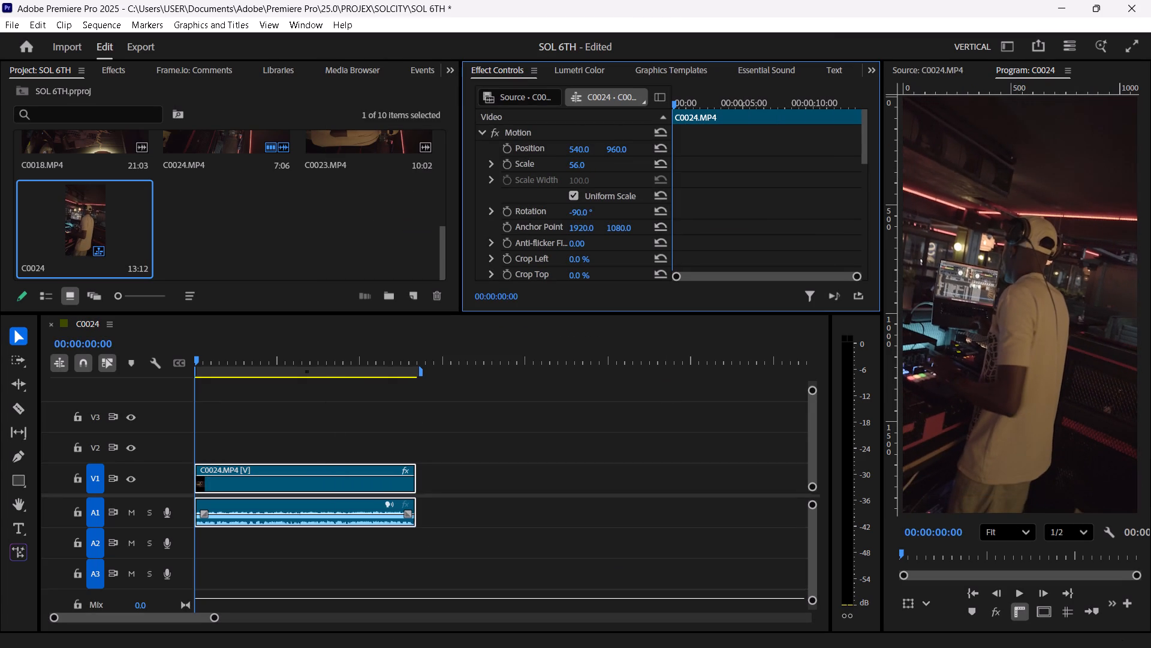
Set the scale of the C0024.MP4 timeline clip to 50 and briefly play back the sequence.
drag(546, 162, 546, 161)
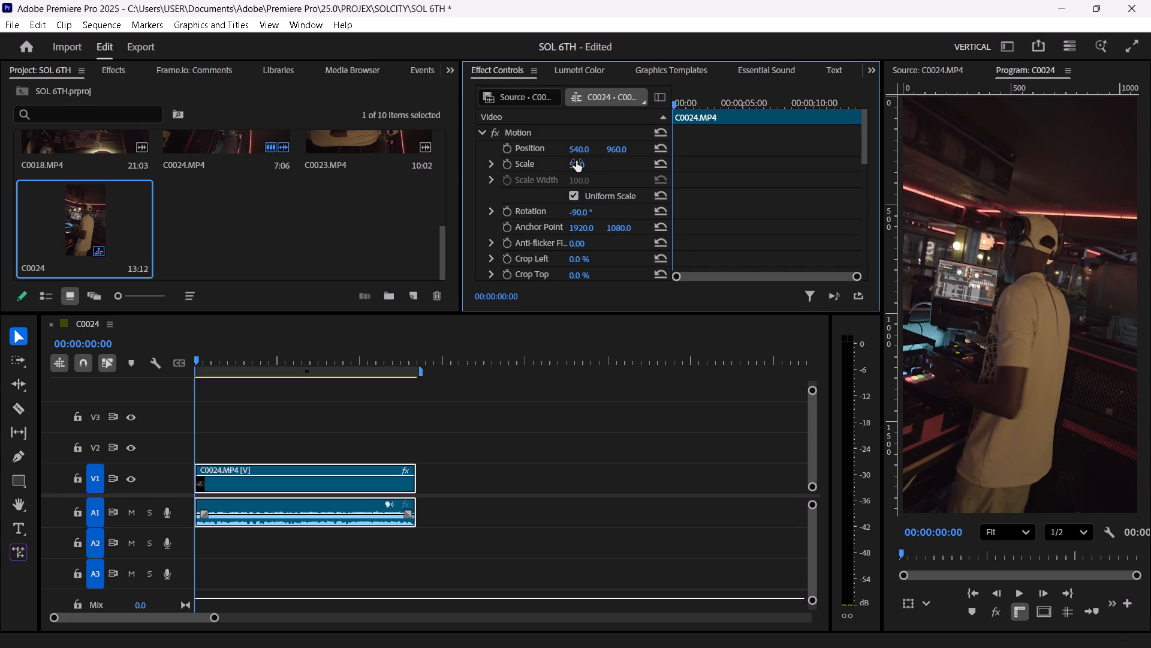
click(576, 162)
key(BackSpace)
text(50)
click(770, 238)
key(space)
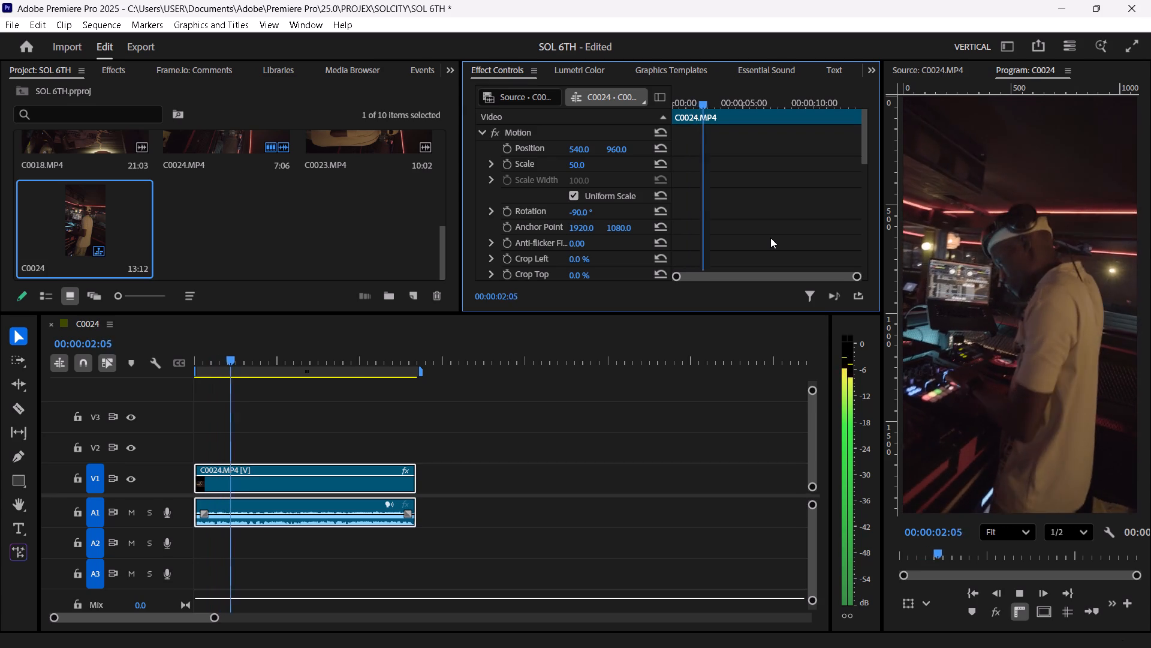
key(space)
Create a 1080 × 1920 adjustment layer at 25.00 fps with square pixels in the project.
scroll(313, 263, left, 1)
scroll(313, 263, right, 1)
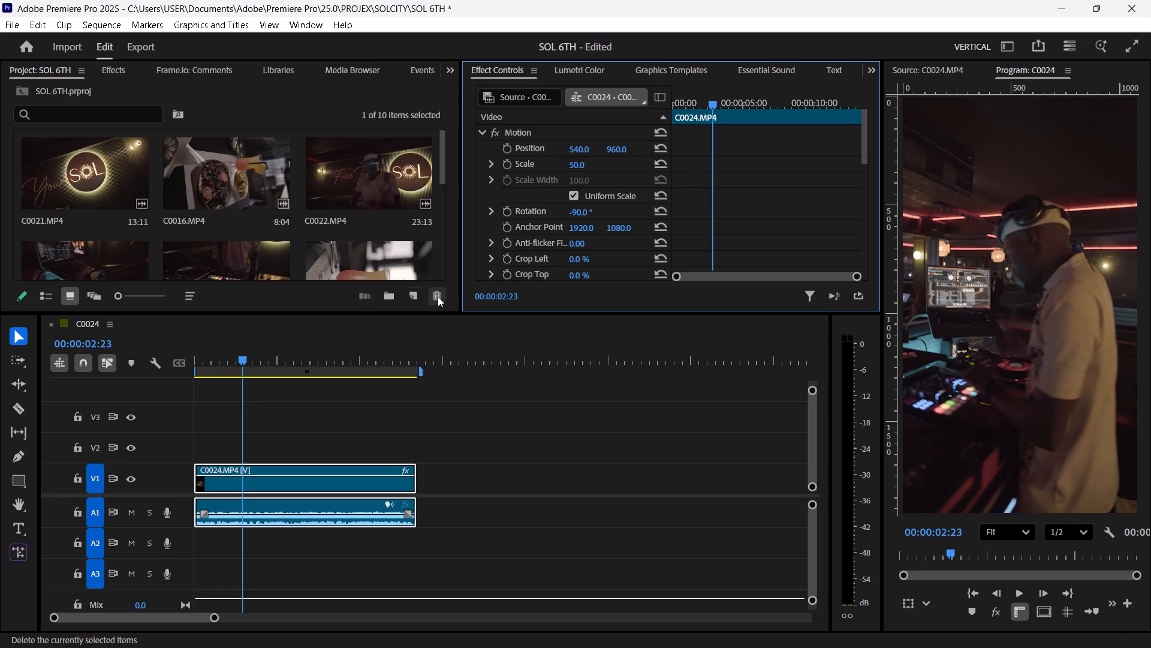
scroll(352, 244, down, 6)
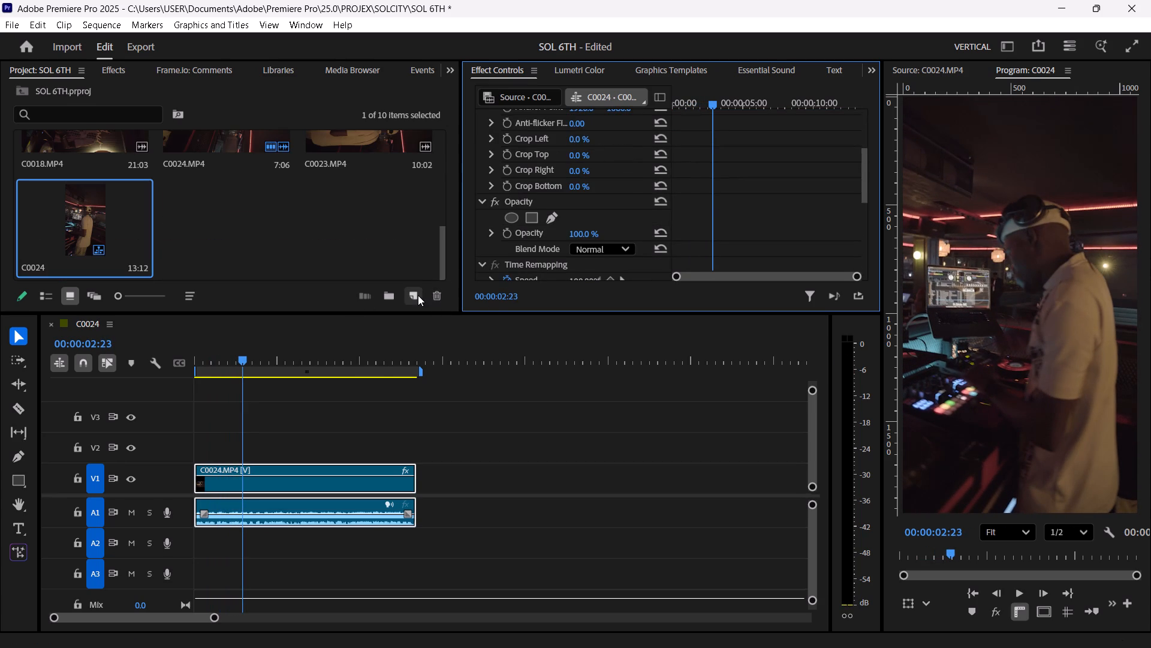
click(418, 295)
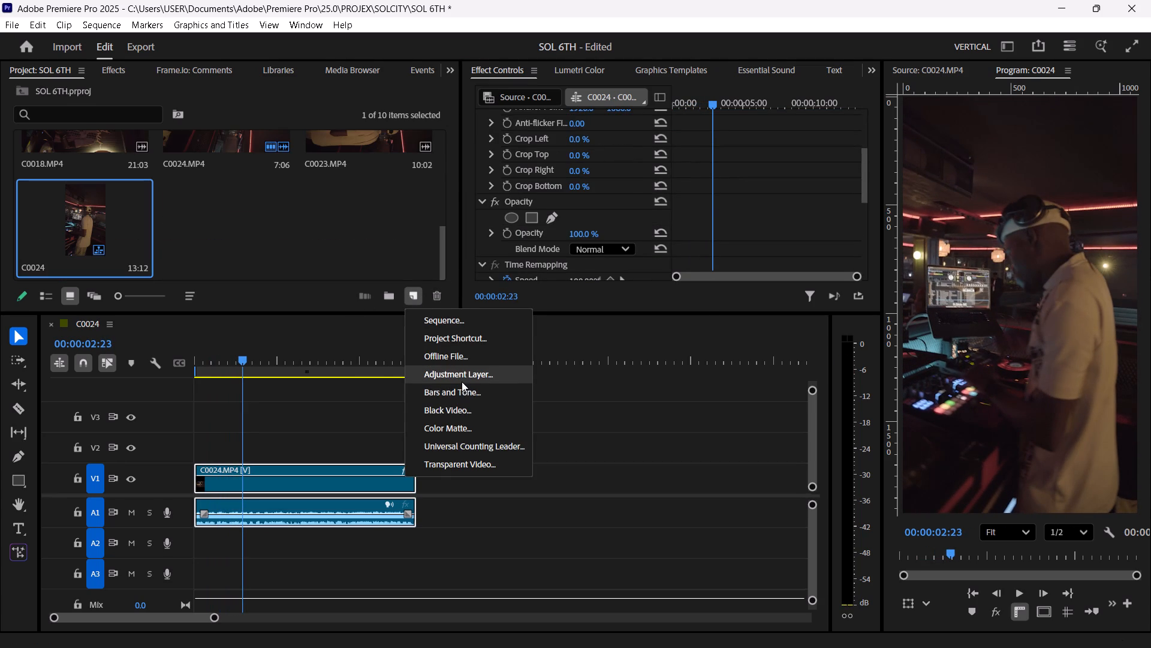
click(462, 380)
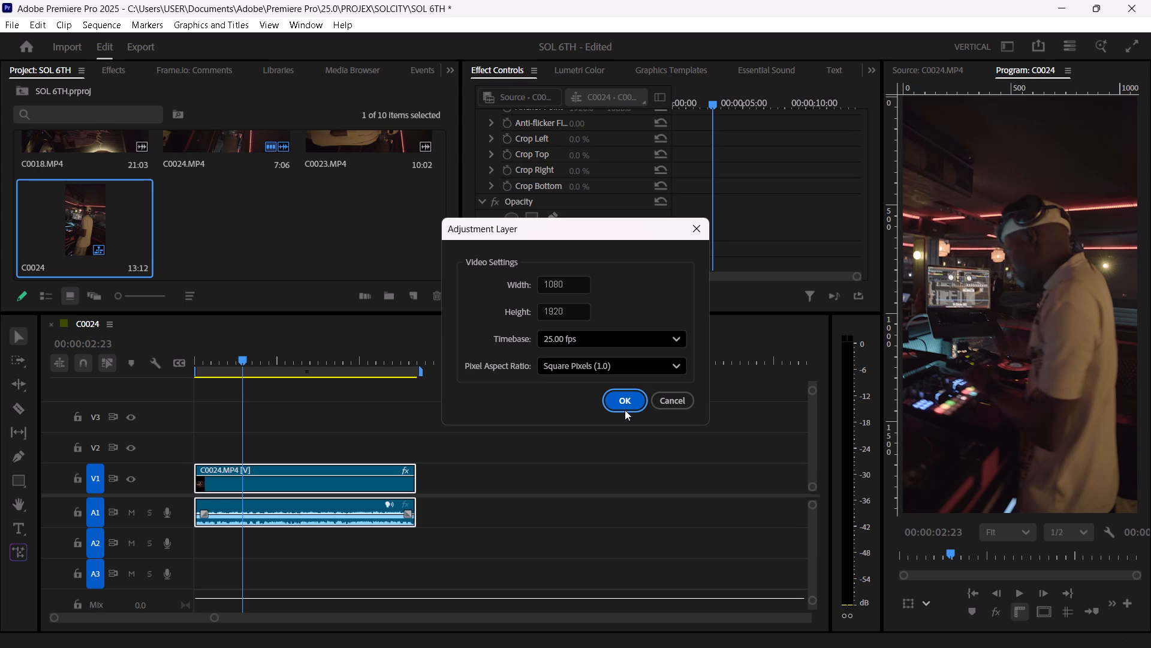
click(625, 410)
click(625, 398)
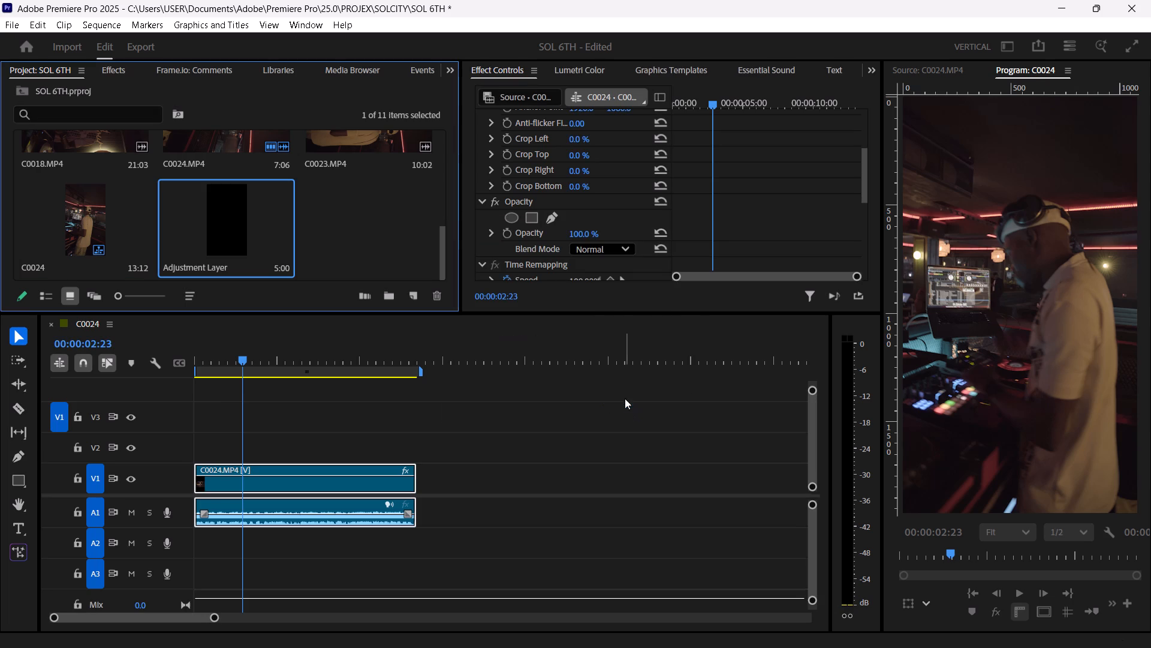
Place the adjustment layer on V2 at the sequence start and extend it to the end of the C0024.MP4 clip.
drag(237, 209, 185, 430)
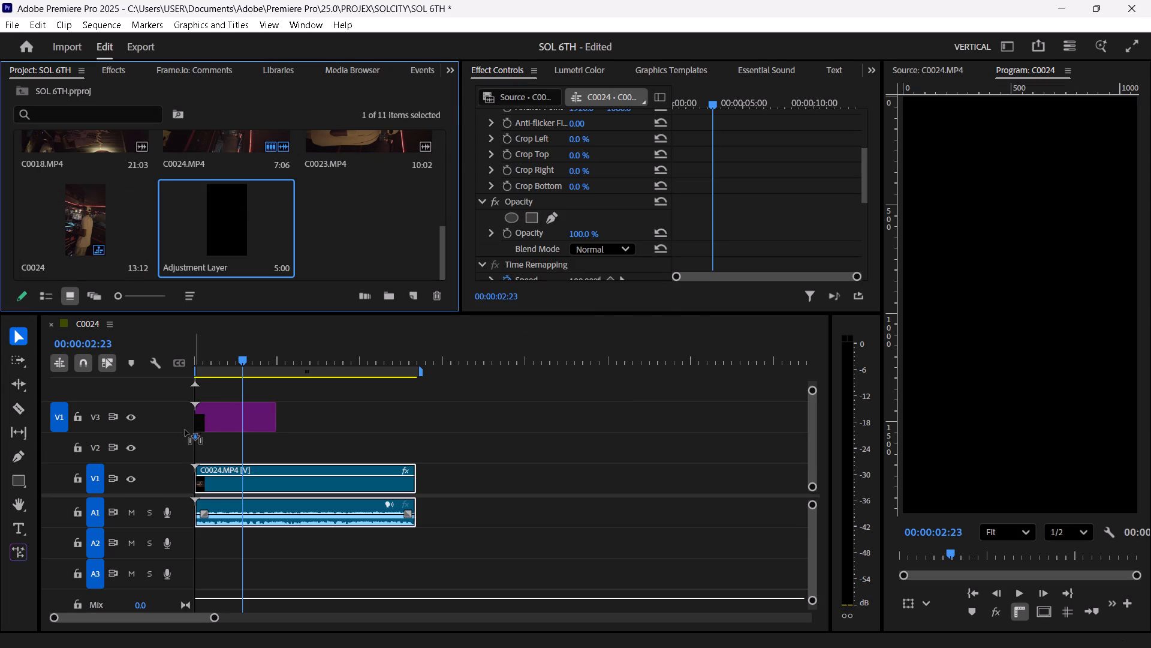
drag(185, 430, 177, 460)
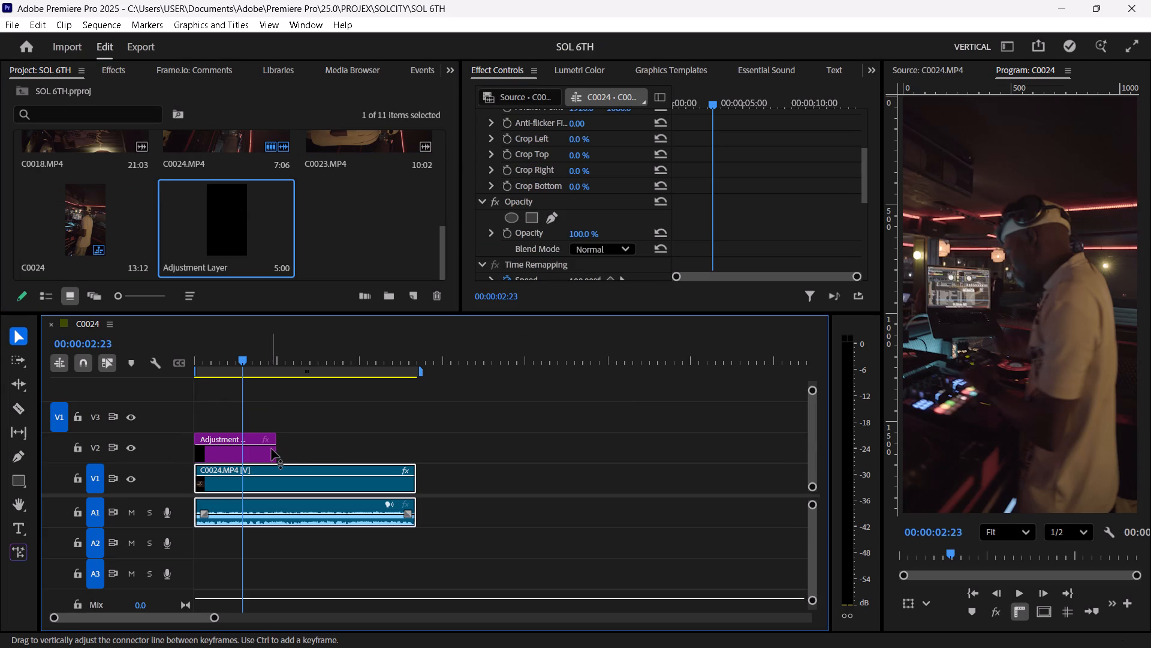
drag(280, 449, 402, 445)
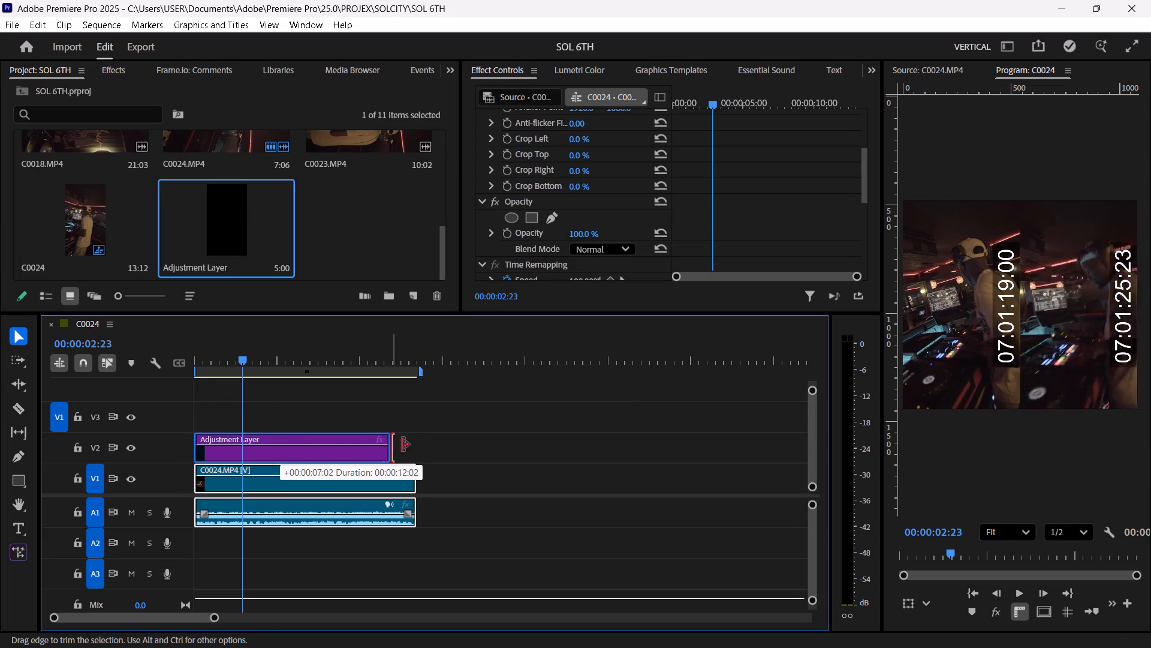
drag(402, 445, 423, 446)
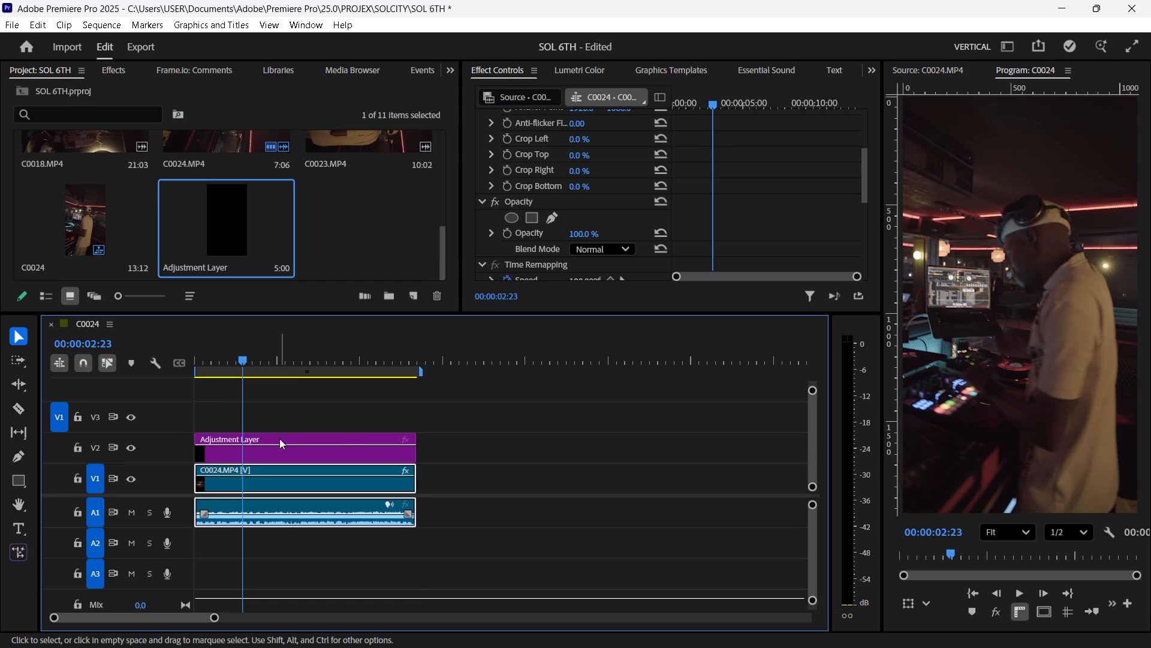
Apply the ALEXA_Default_LogC2Rec709 input LUT to the adjustment layer in Lumetri Color and play back a short stretch.
click(278, 439)
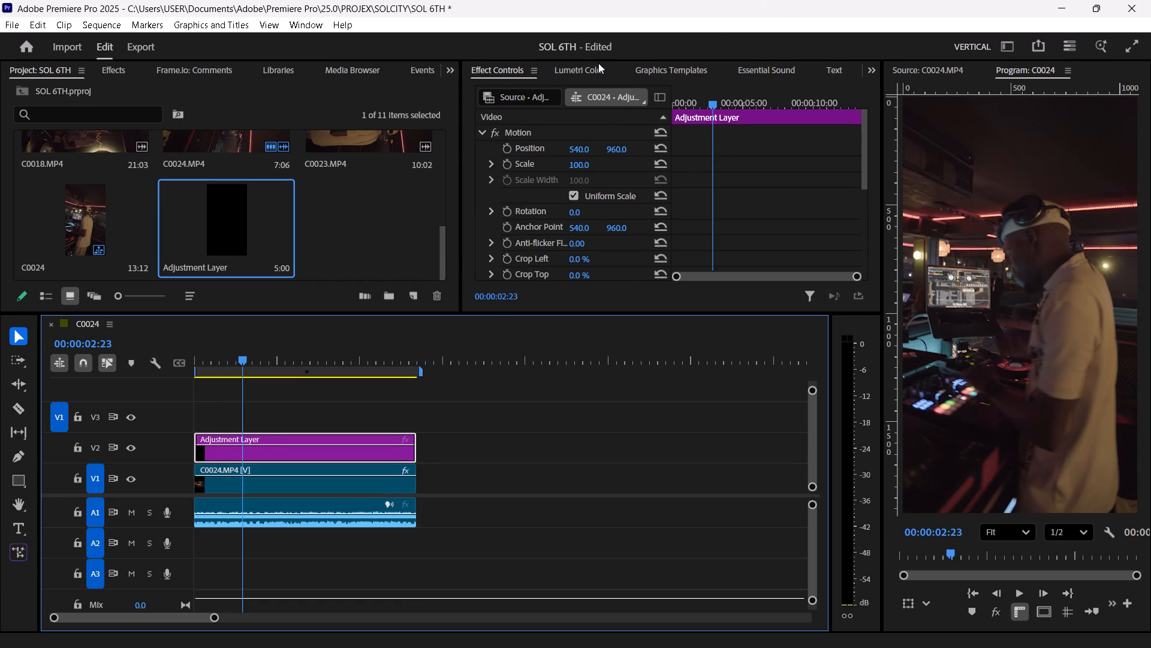
click(596, 64)
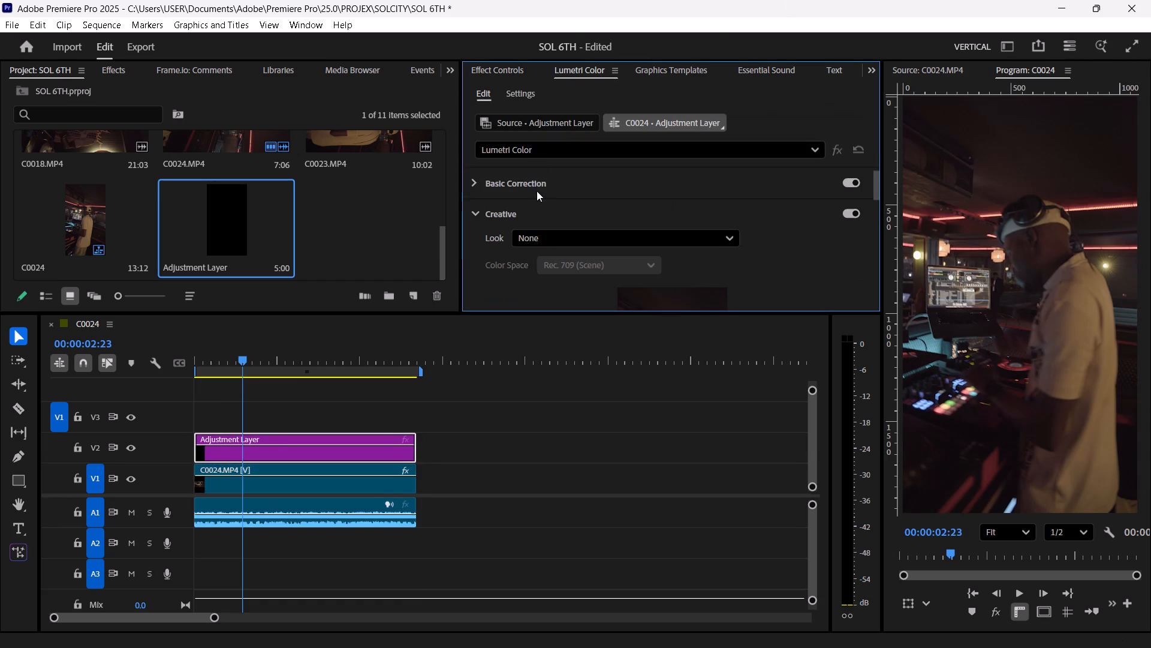
click(537, 191)
click(589, 206)
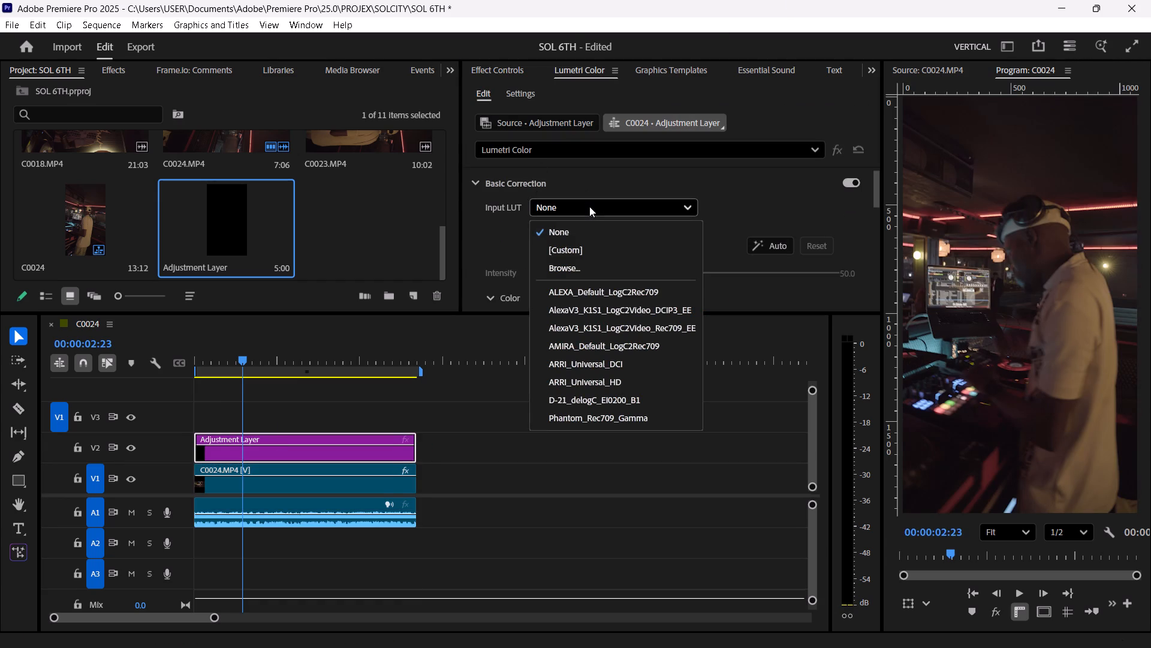
click(594, 285)
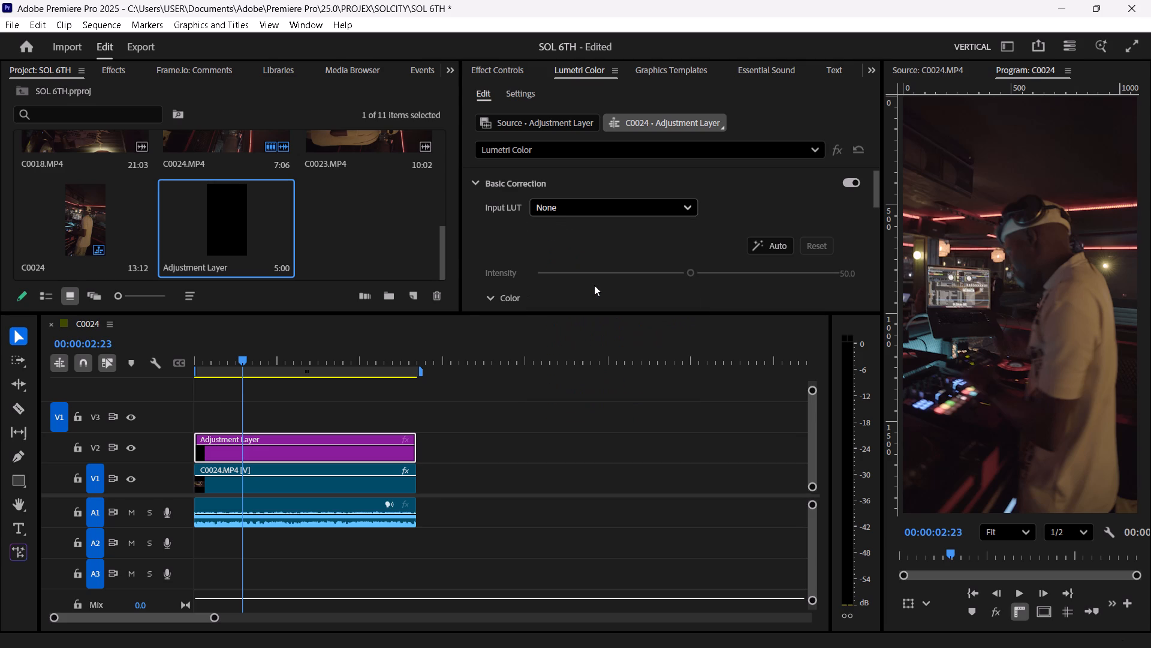
key(space)
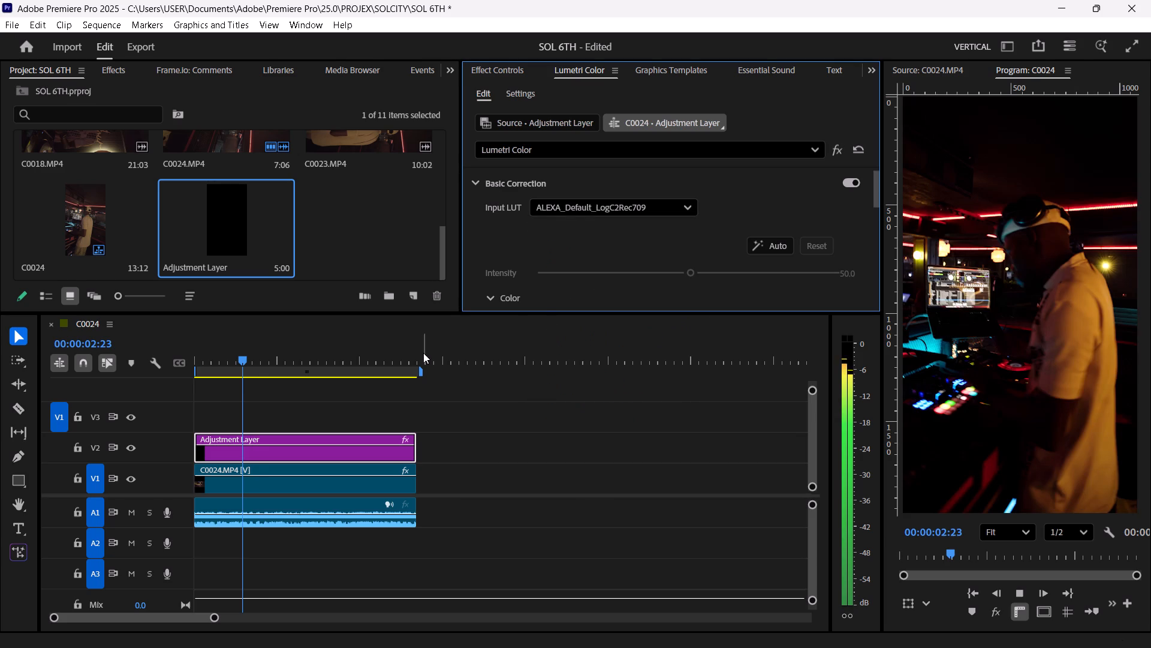
key(space)
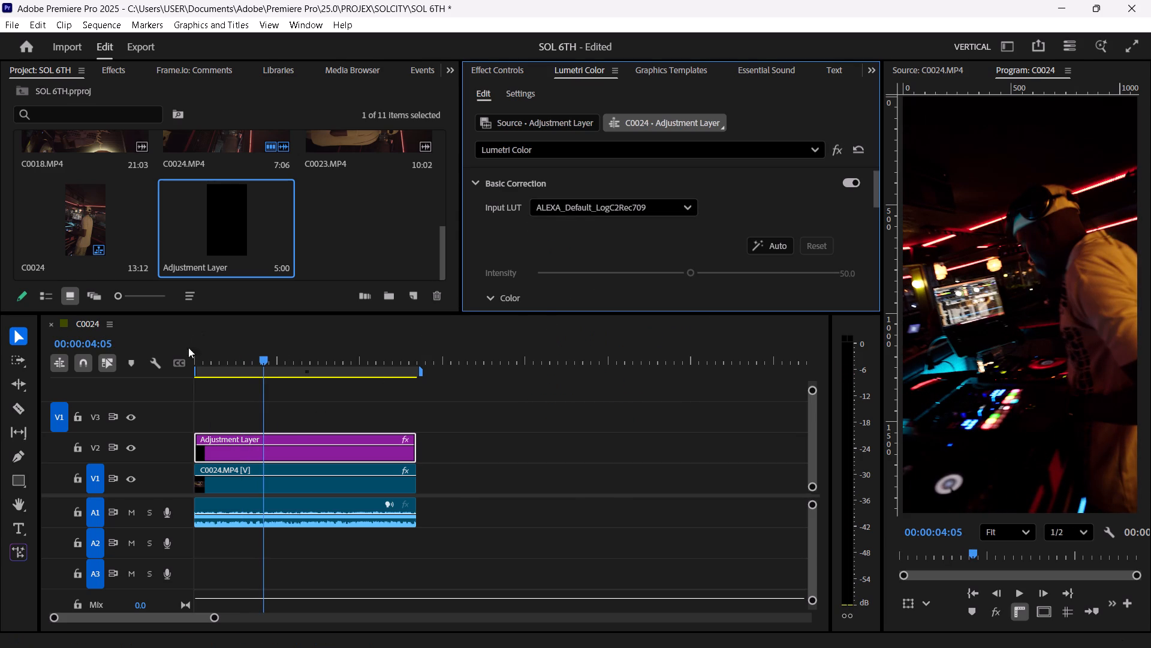
Play through the graded sequence and trim the ends of the C0024.MP4 clip and the adjustment layer to 00:00:10:17.
click(204, 356)
key(space)
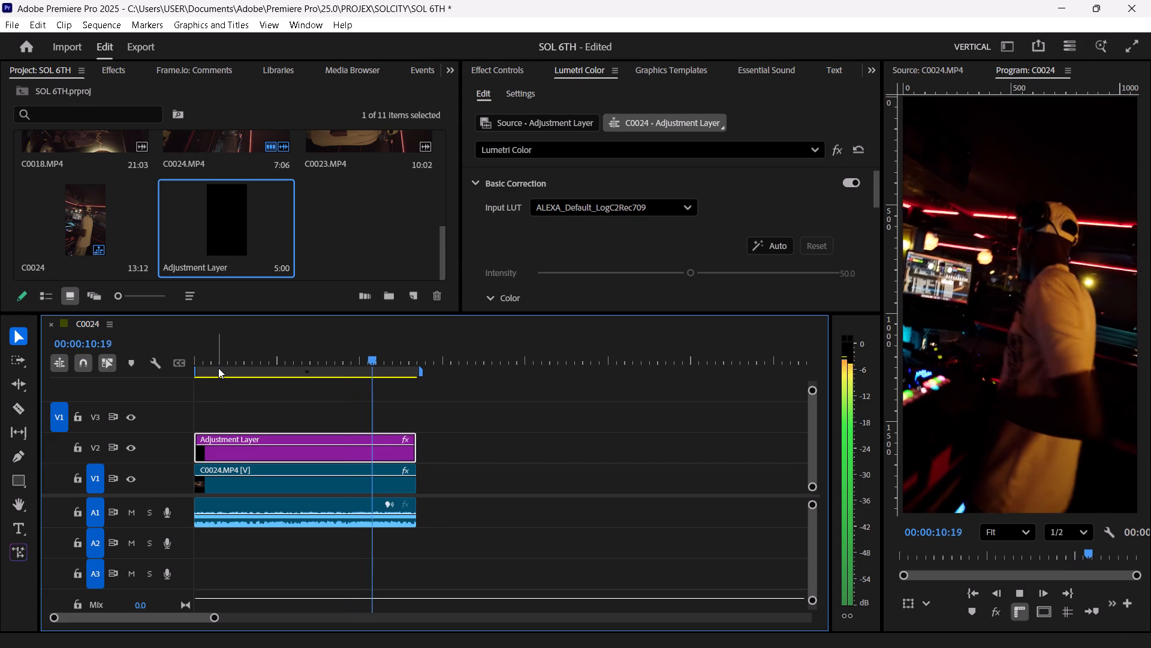
key(space)
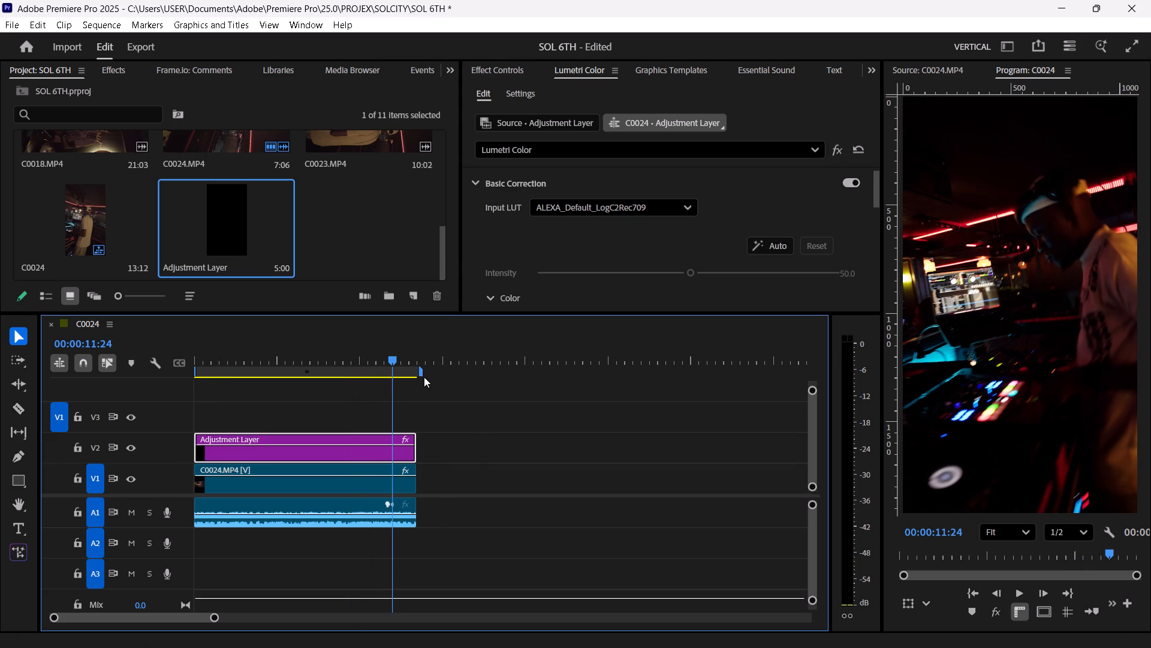
drag(394, 361, 372, 361)
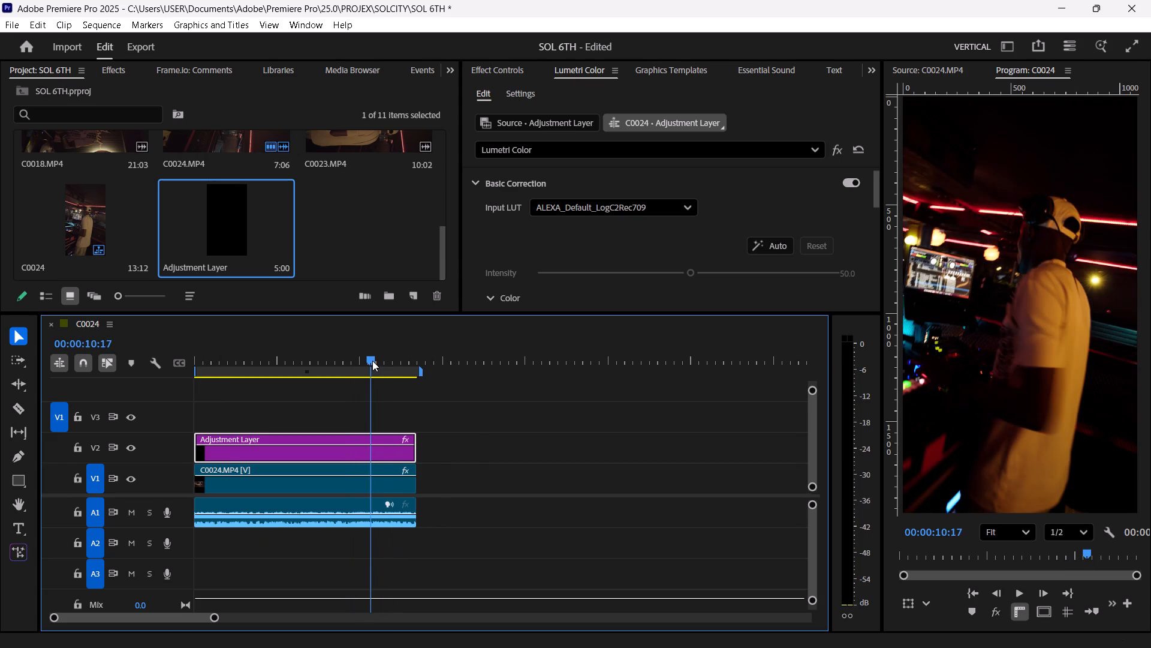
drag(417, 489, 381, 487)
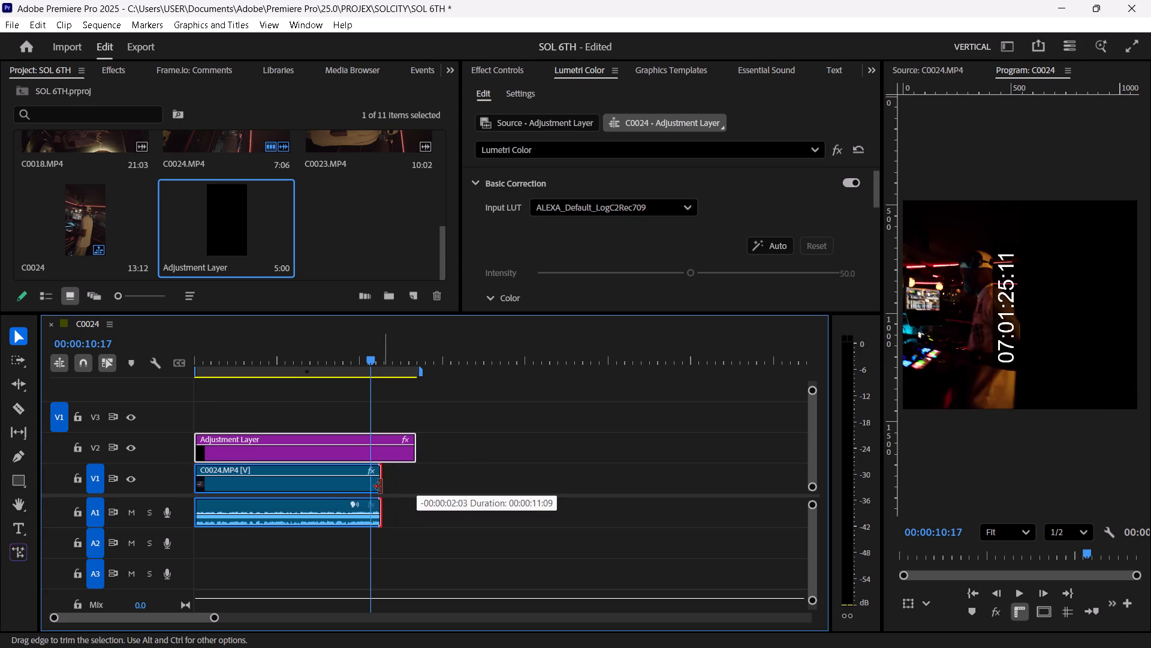
drag(381, 487, 374, 487)
drag(414, 456, 385, 449)
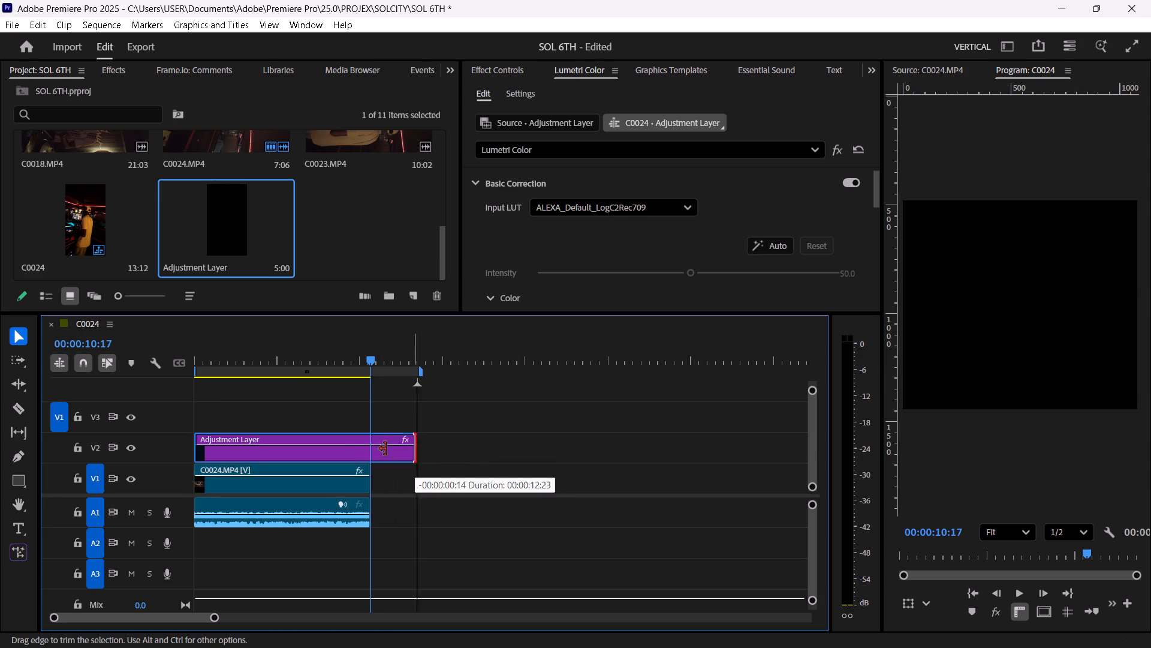
drag(385, 449, 366, 445)
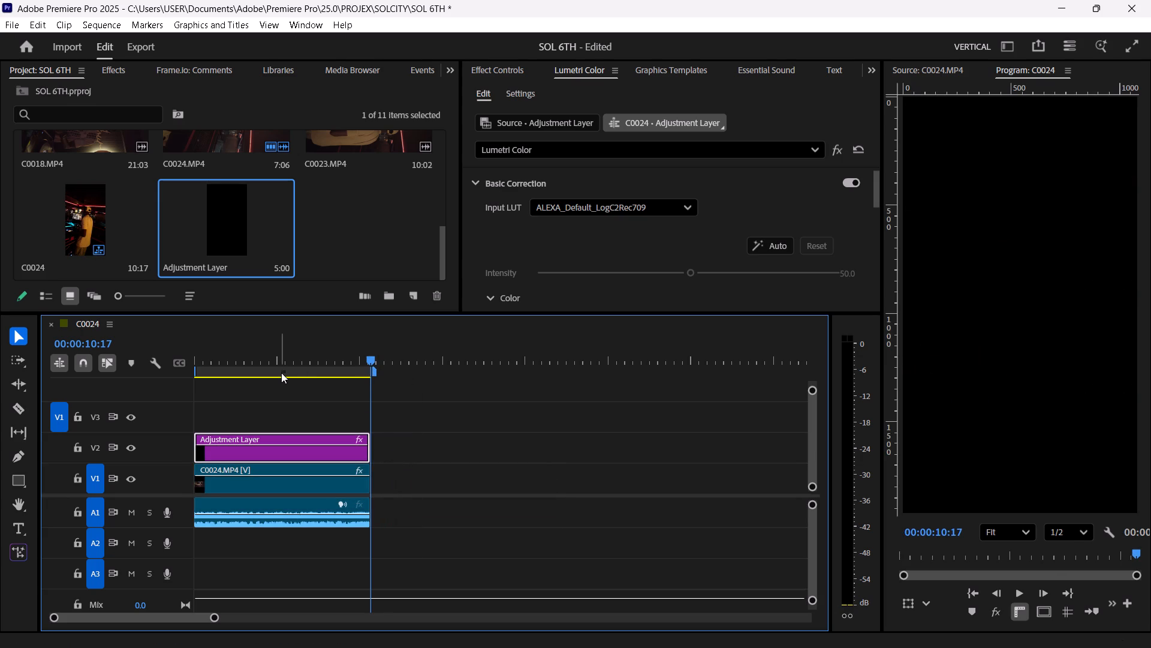
Start exporting the sequence and, for its save location, create a new folder on the Desktop with a name beginning with SOL.
scroll(249, 300, down, 2)
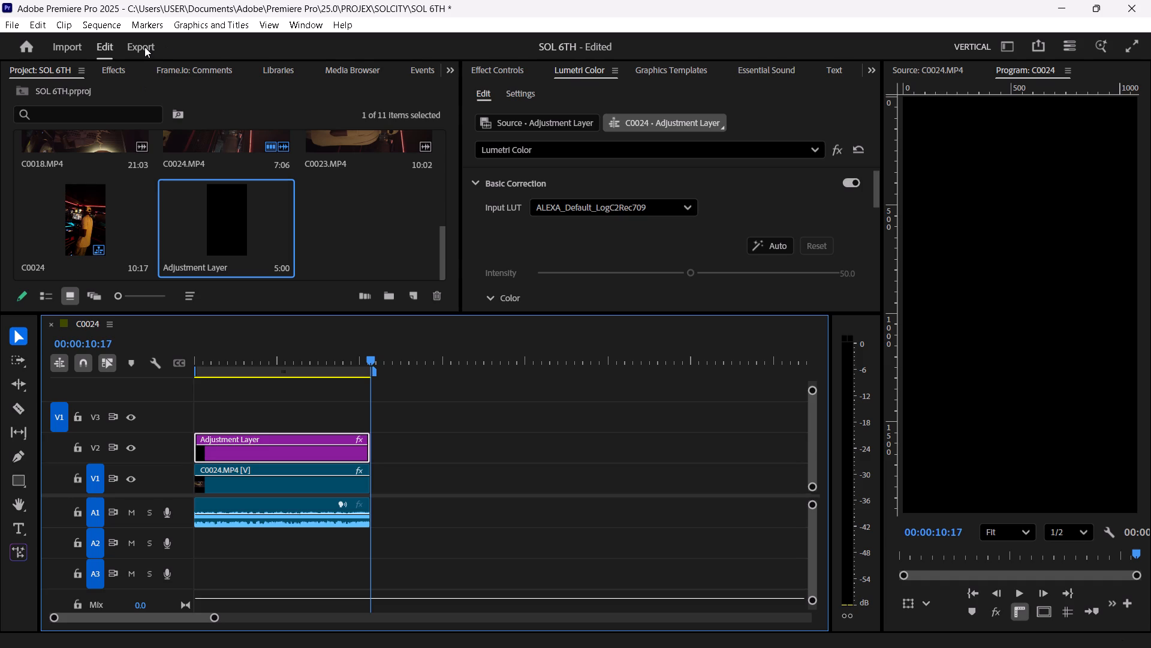
click(144, 47)
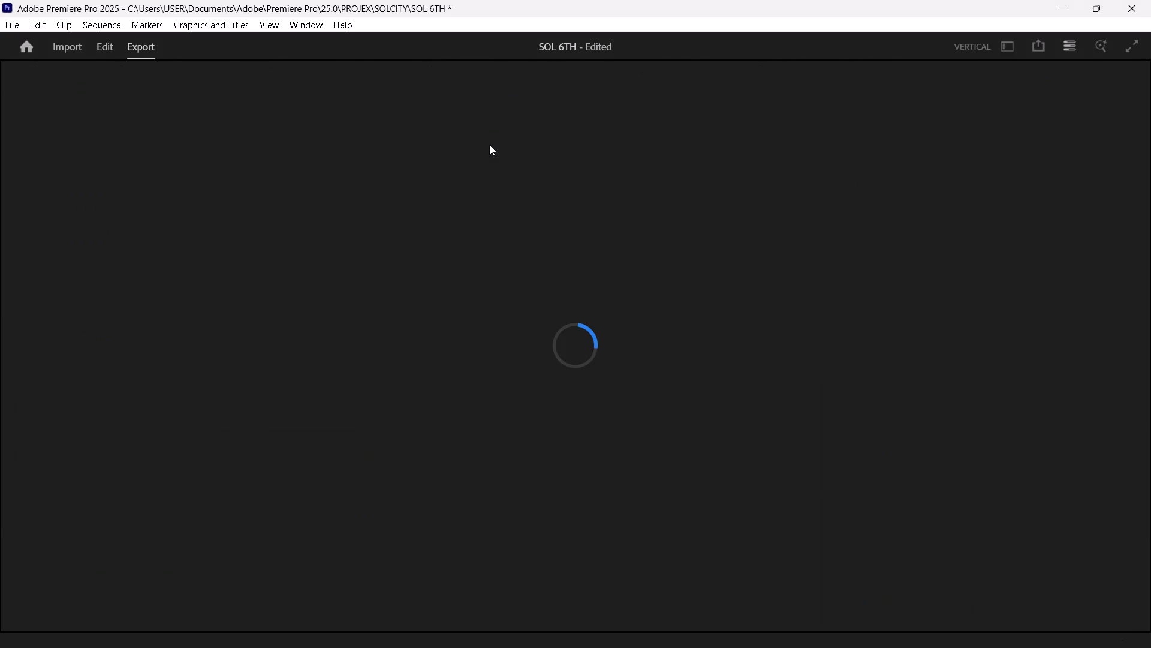
click(423, 152)
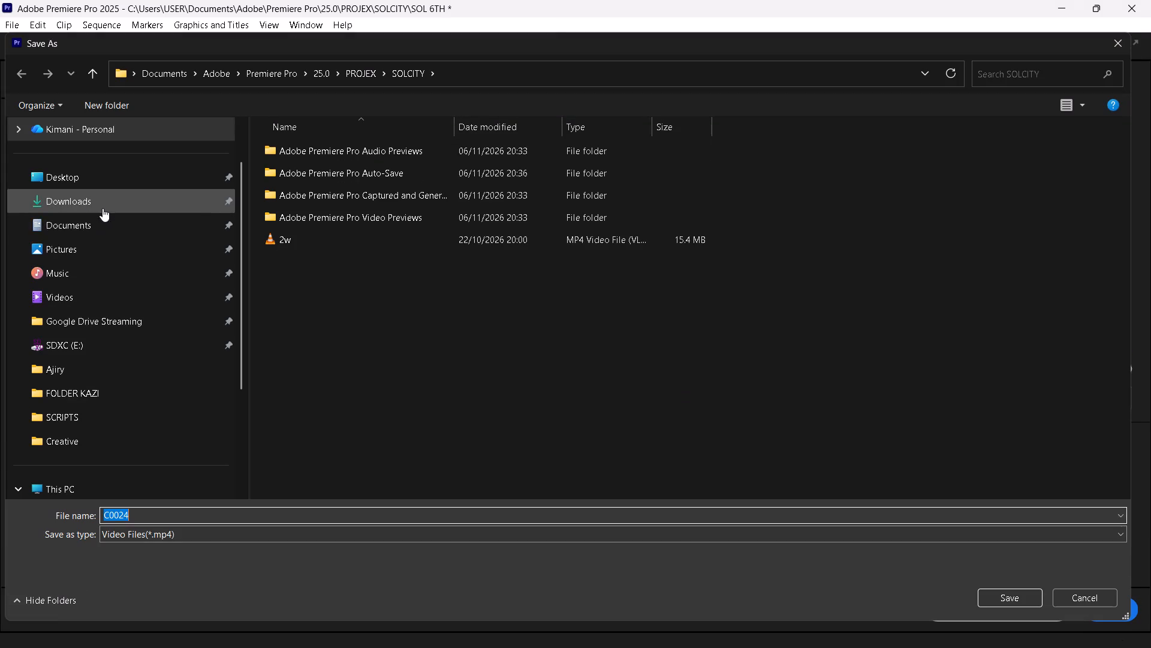
scroll(47, 371, down, 3)
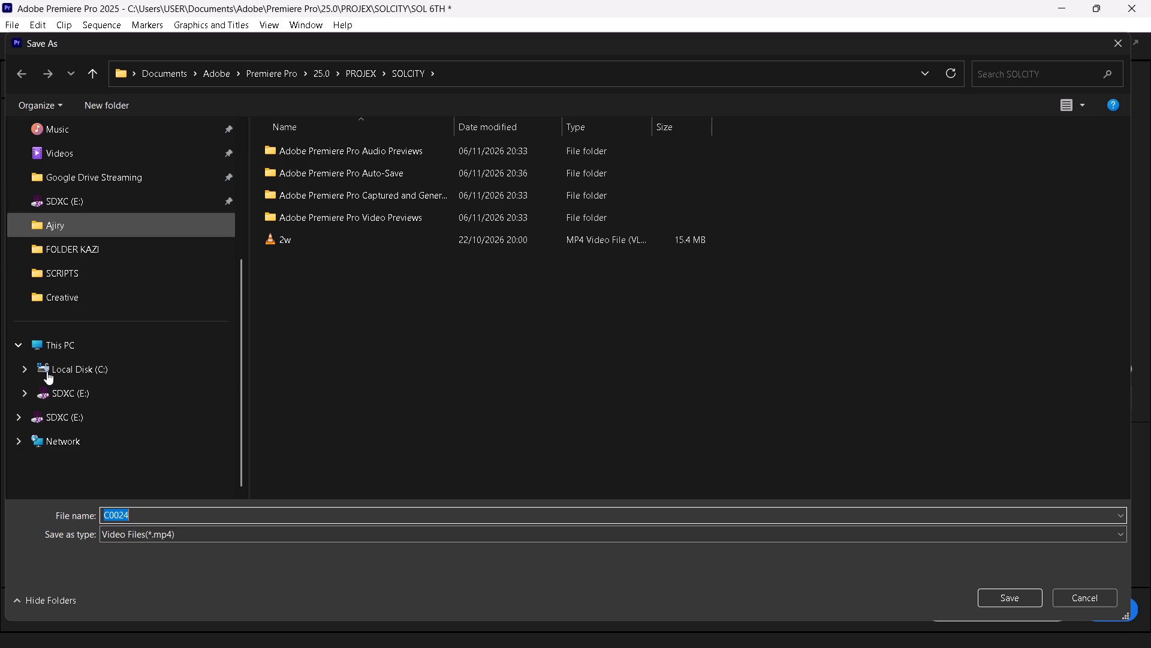
scroll(47, 371, up, 14)
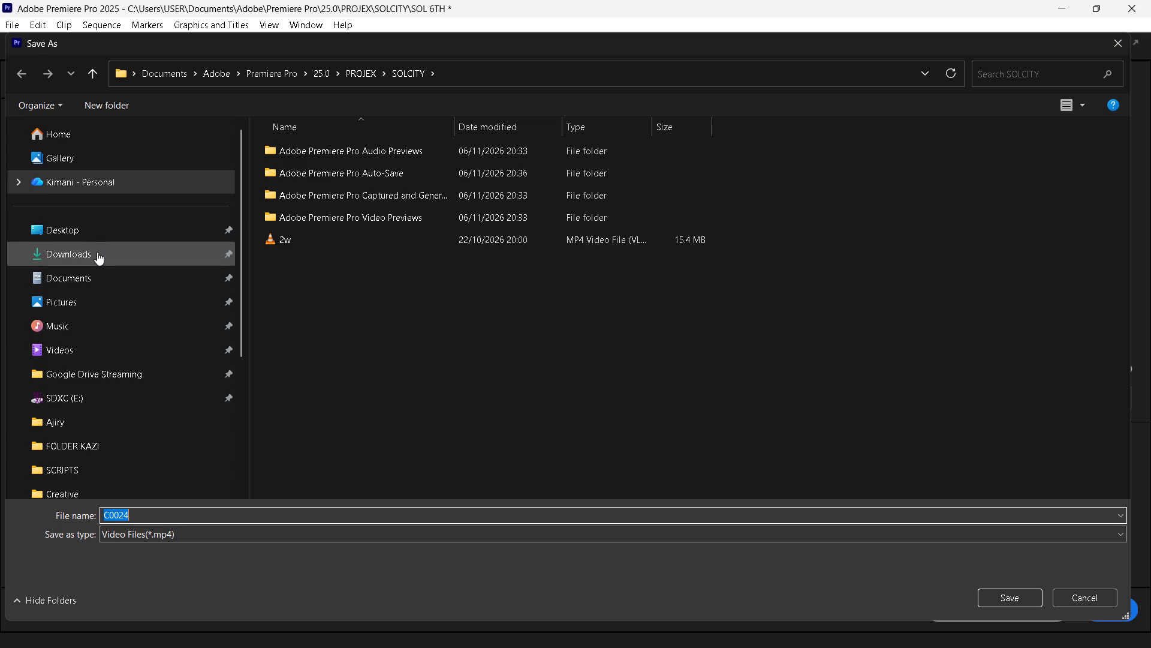
click(93, 239)
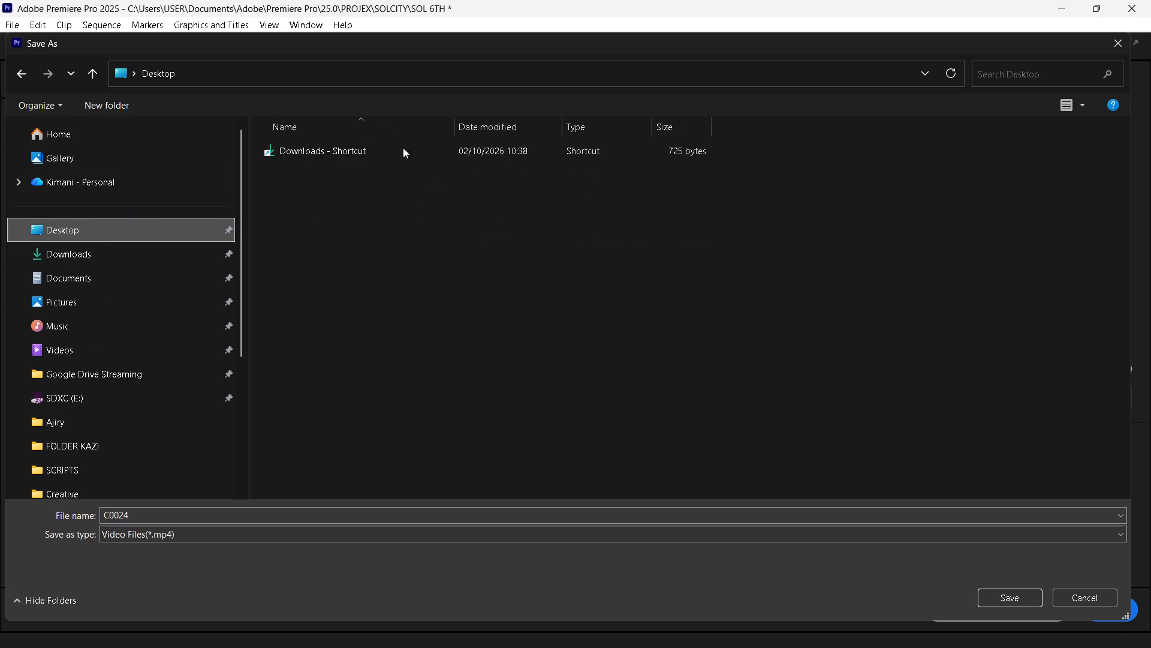
click(120, 103)
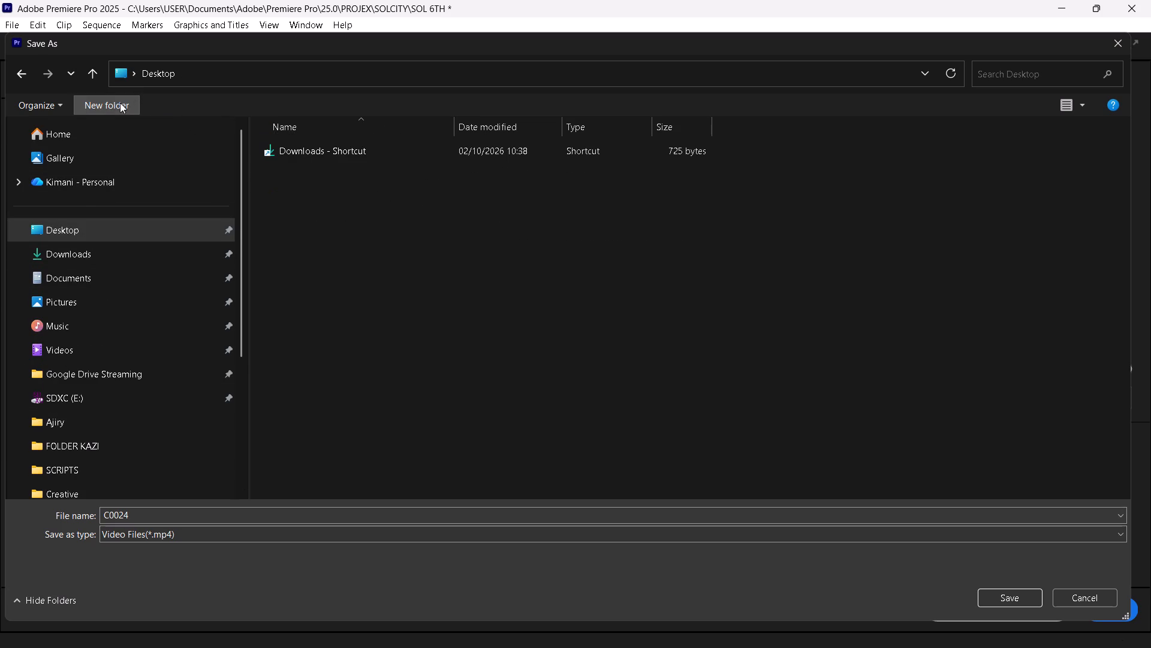
key(BackSpace)
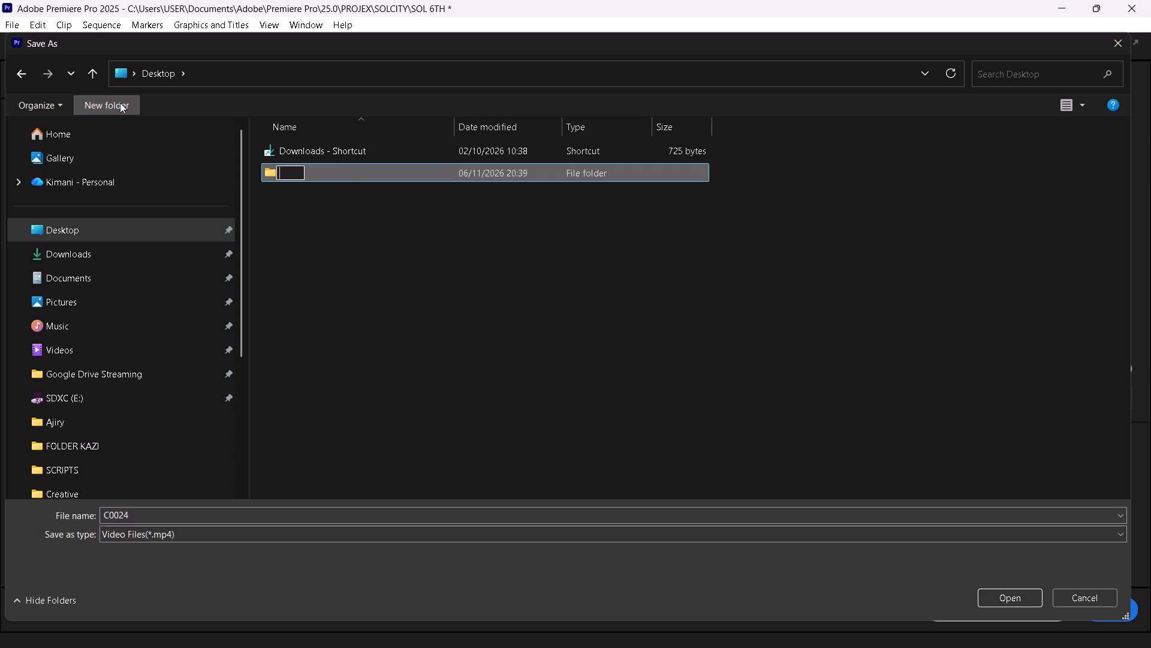
text(SOL)
key(space)
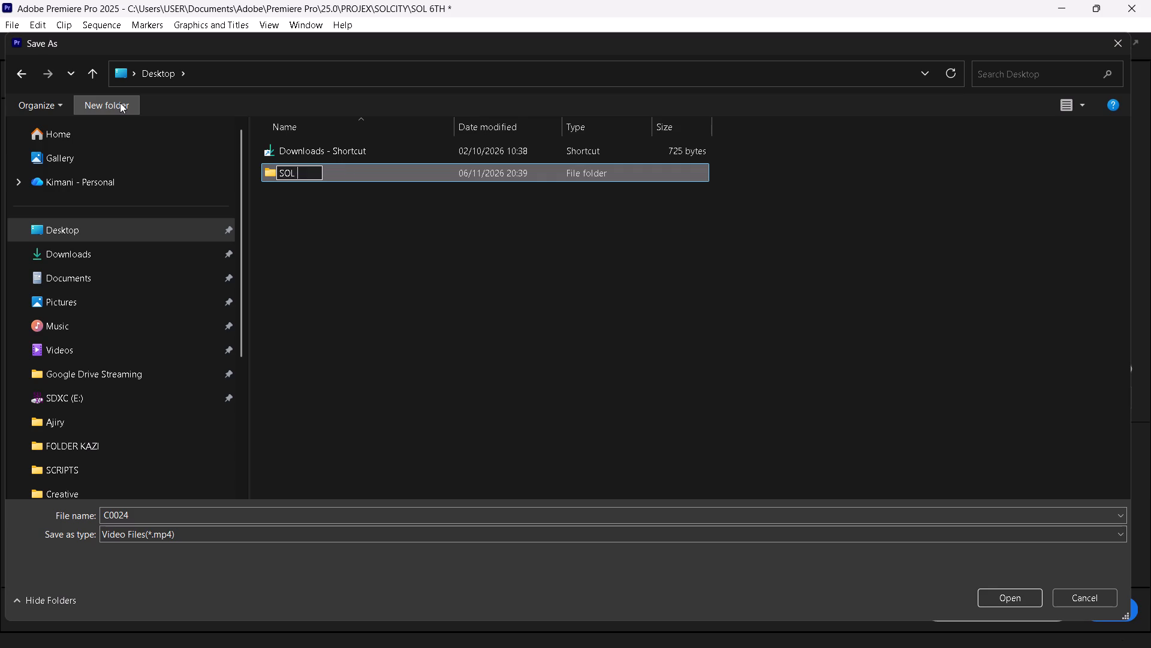
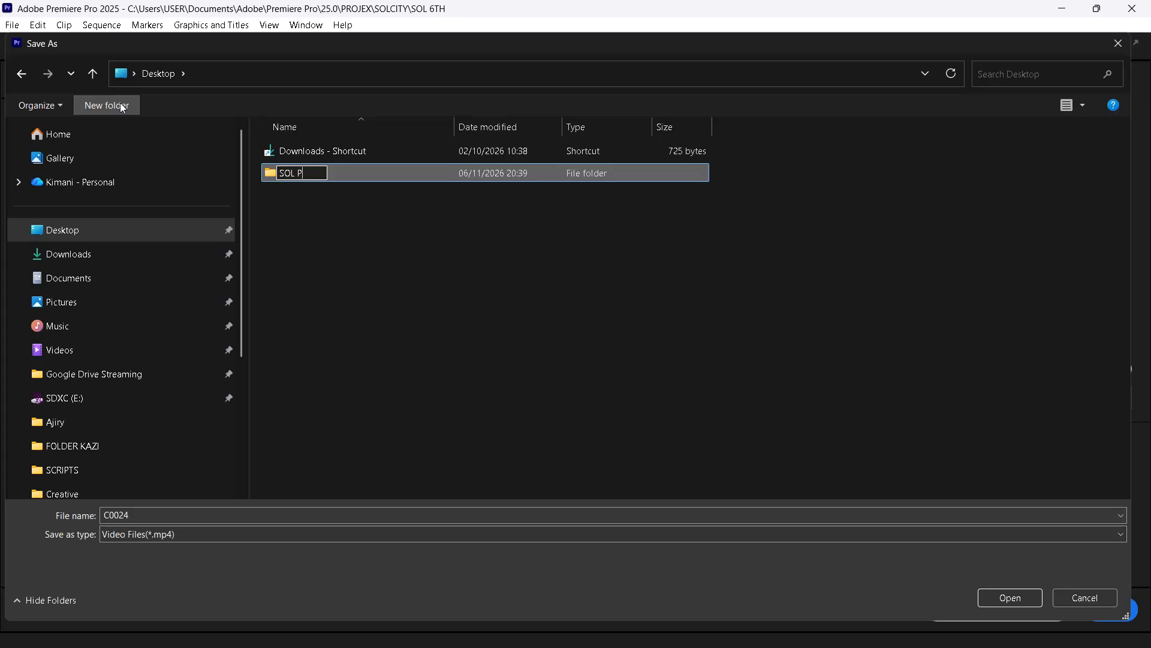
Name the new Desktop folder SOL 6TH and save the C0024 export into it.
key(BackSpace)
text(6TH)
click(414, 245)
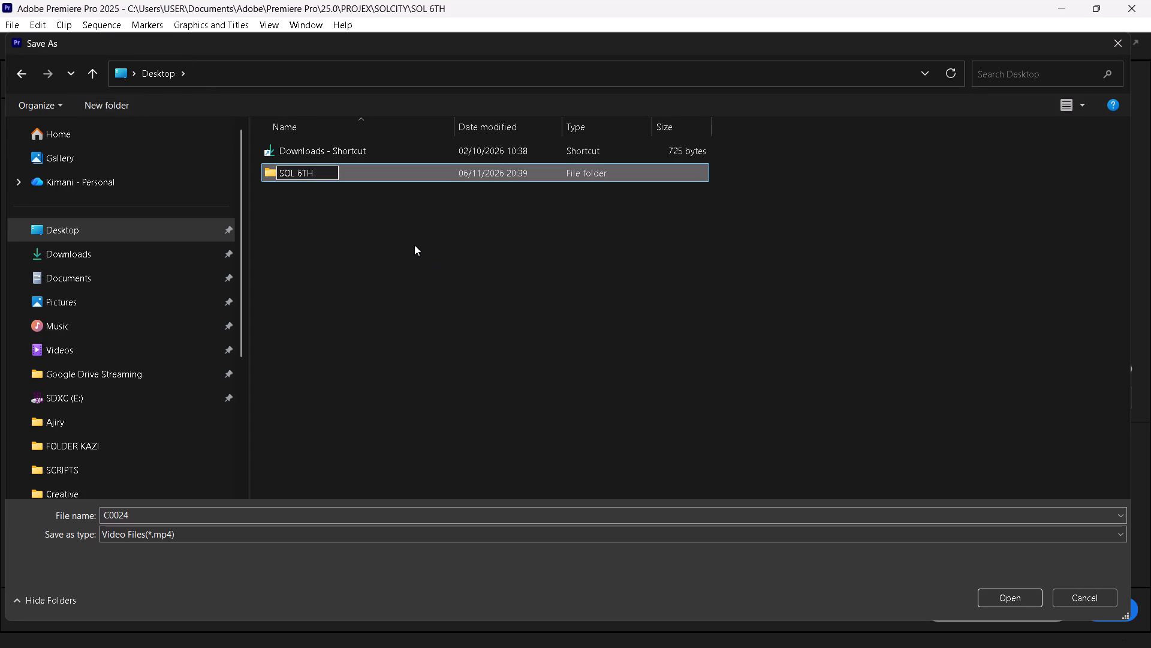
double_click(390, 166)
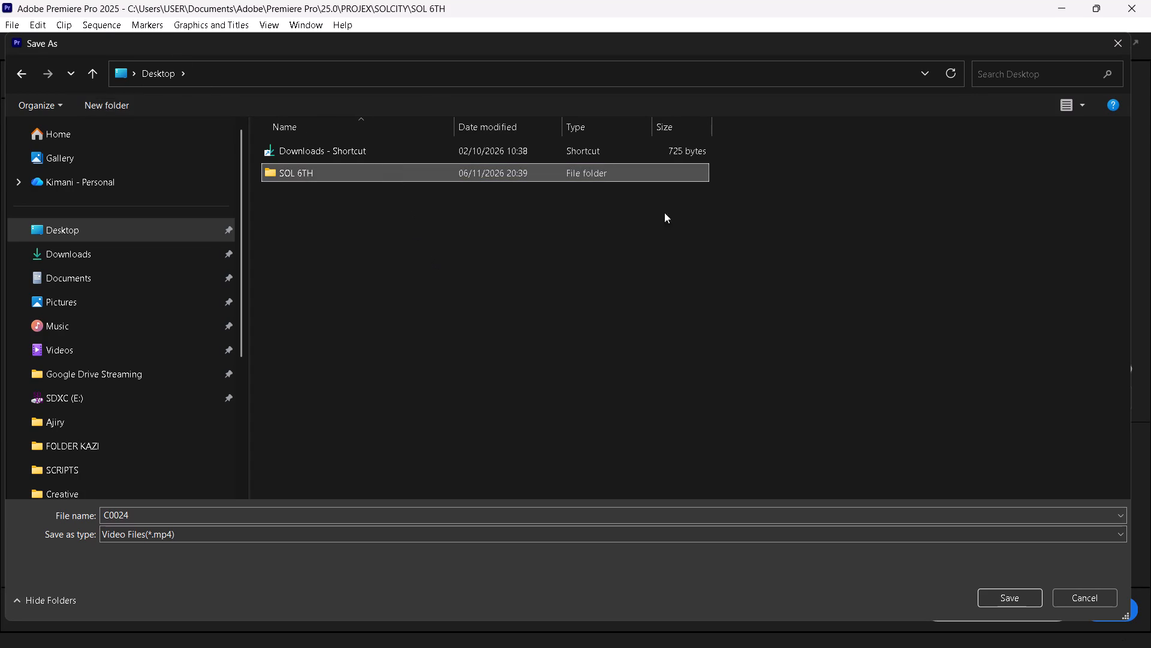
click(1007, 595)
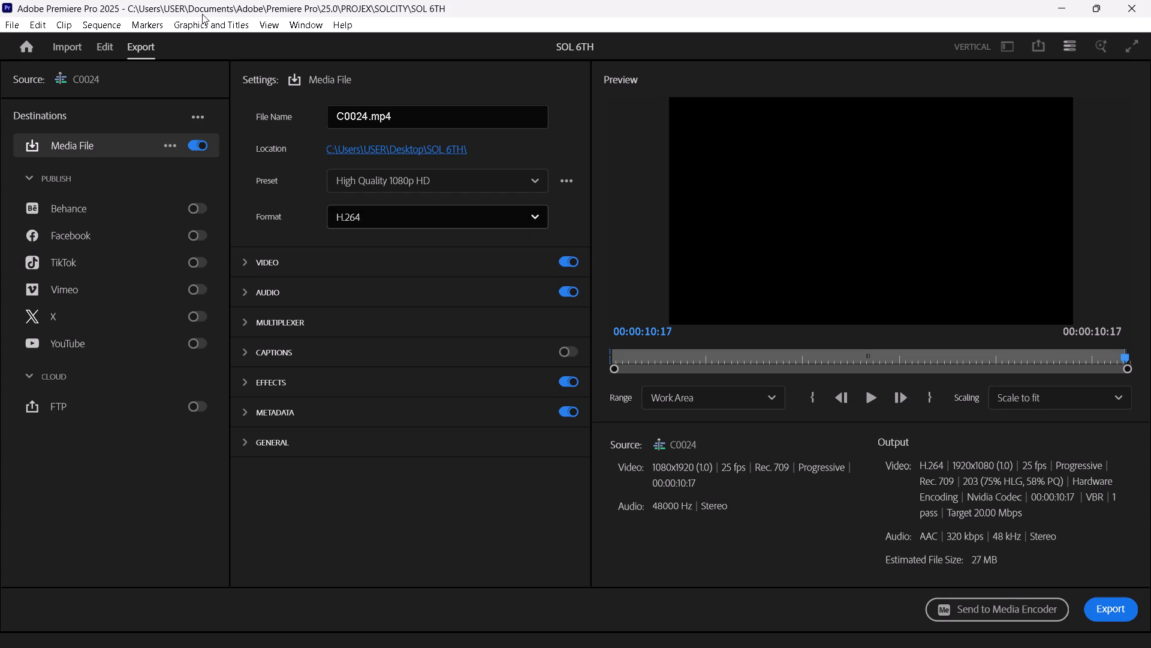
Apply the Match Source - Adaptive High Bitrate preset, check a frame in the preview, and export the C0024 sequence.
click(489, 185)
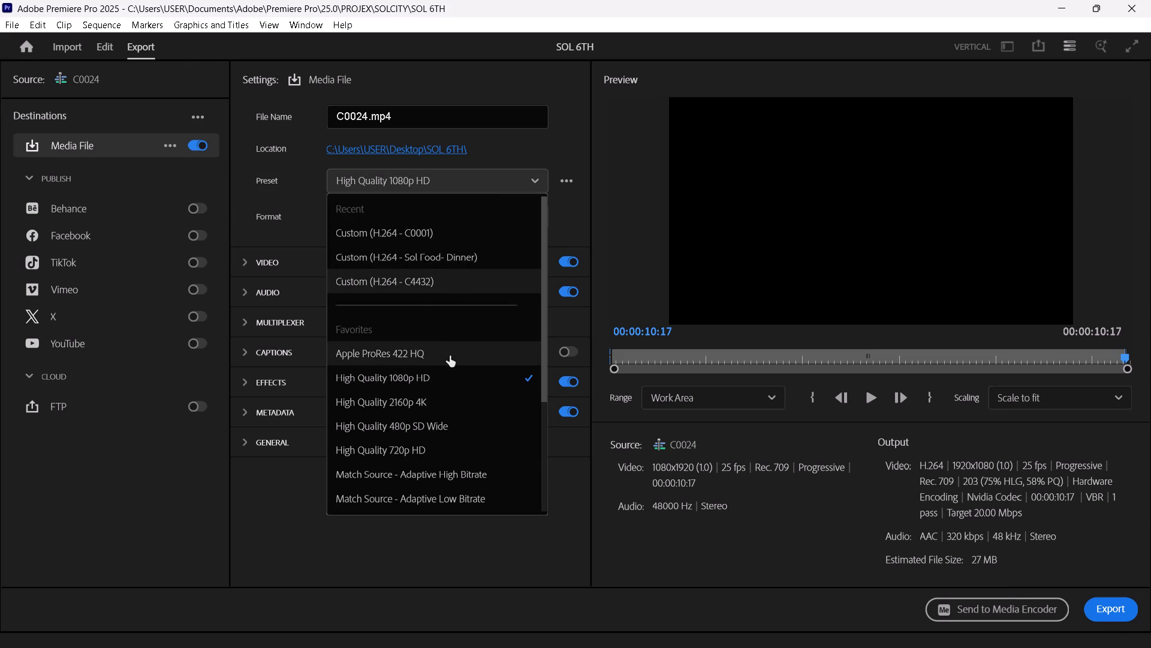
click(454, 475)
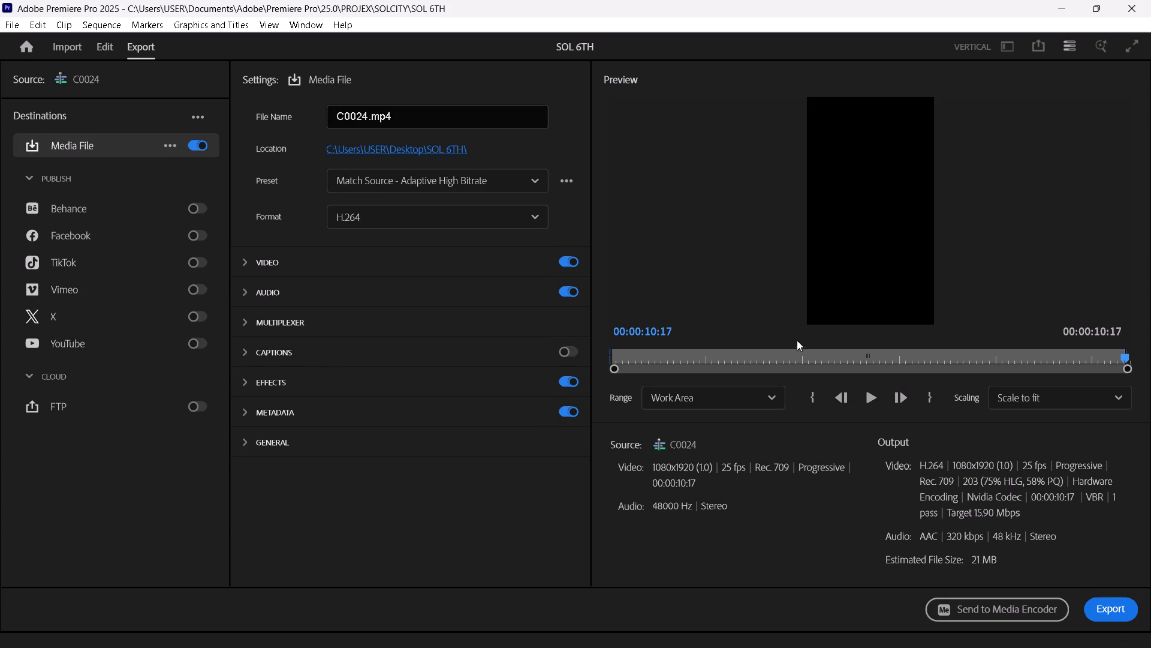
click(792, 356)
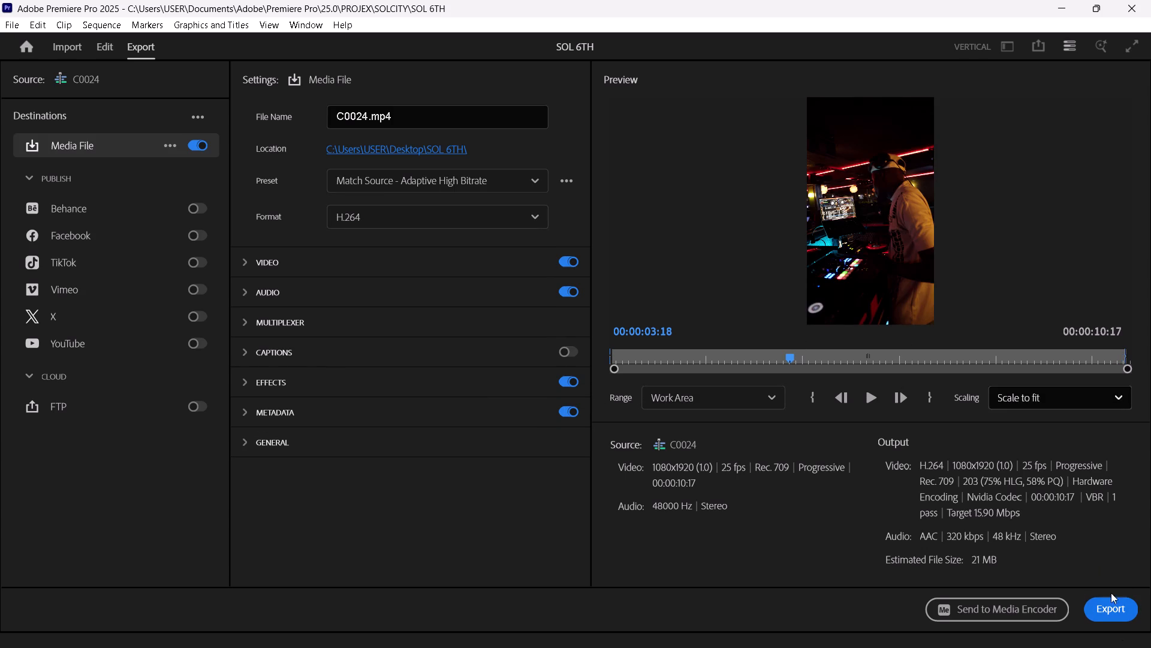
click(1102, 604)
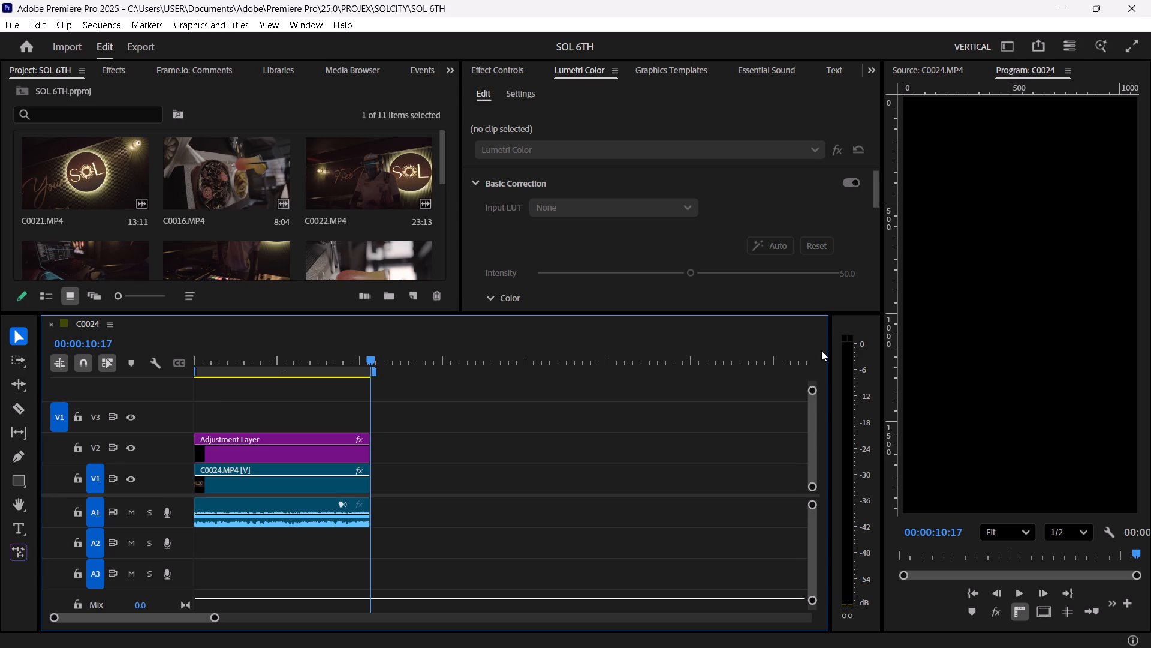
Look through the project clips, open C0018.MP4 in the Source Monitor, and play it from its start.
scroll(330, 190, down, 4)
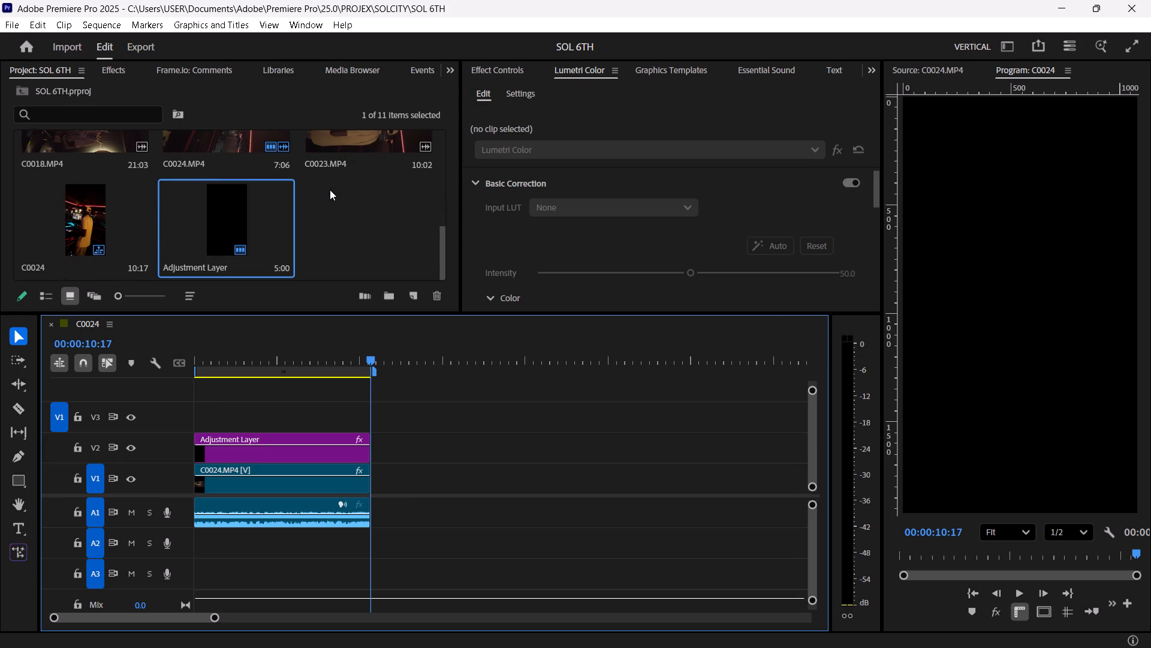
scroll(275, 200, up, 1)
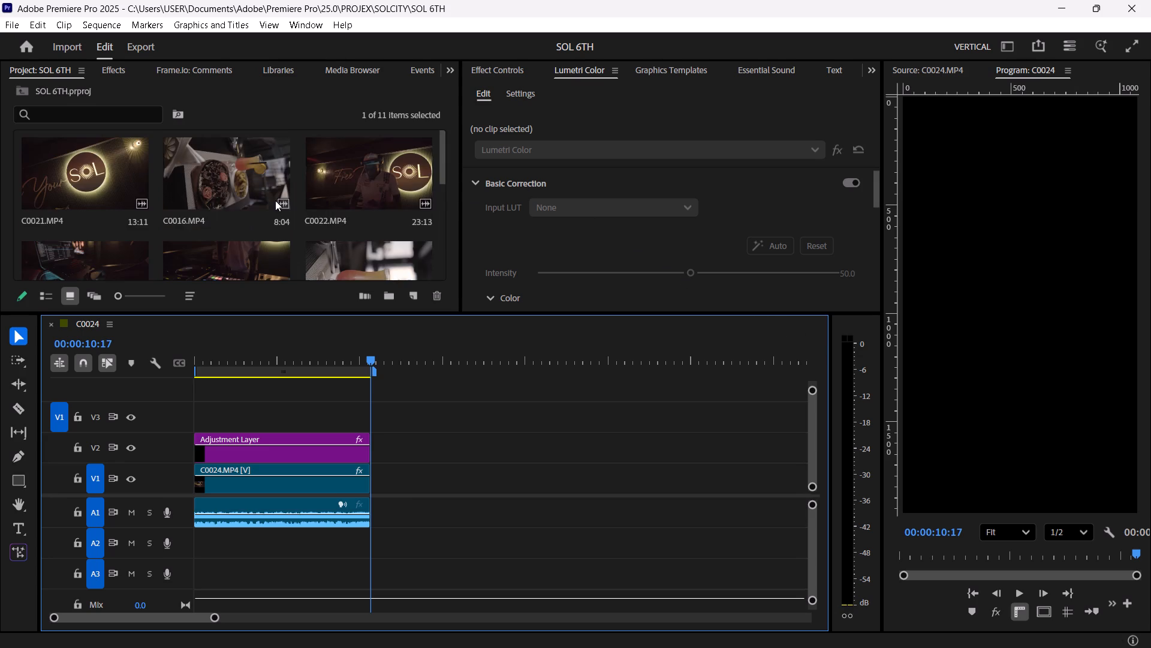
scroll(275, 200, down, 1)
scroll(198, 192, down, 1)
scroll(198, 192, up, 1)
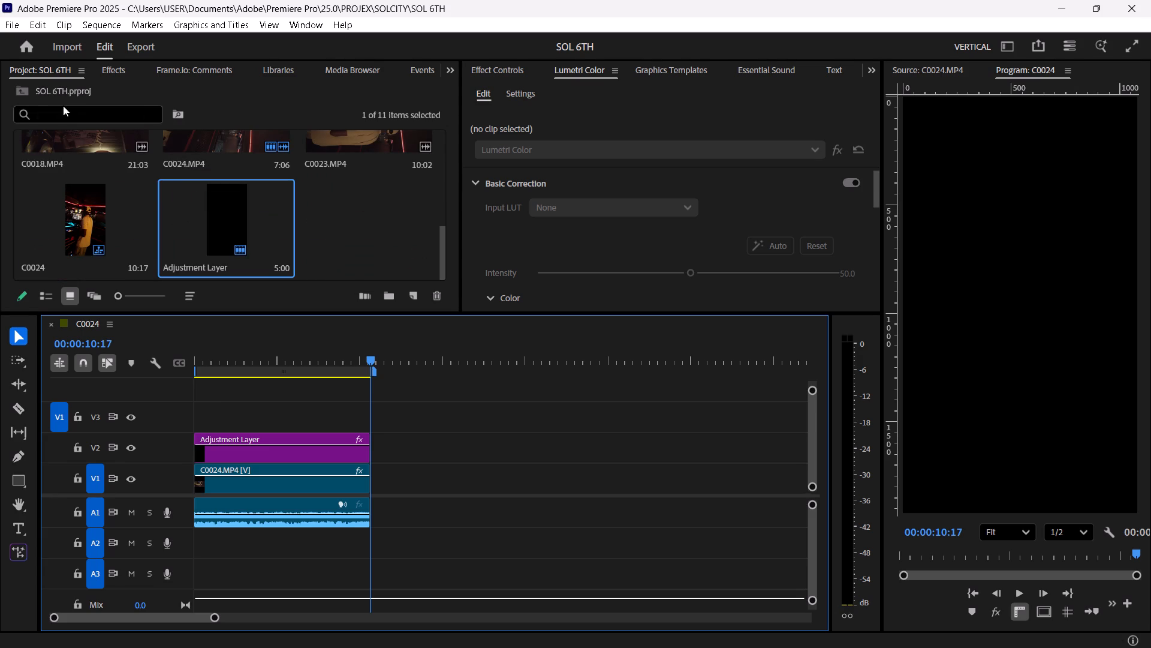
double_click(66, 142)
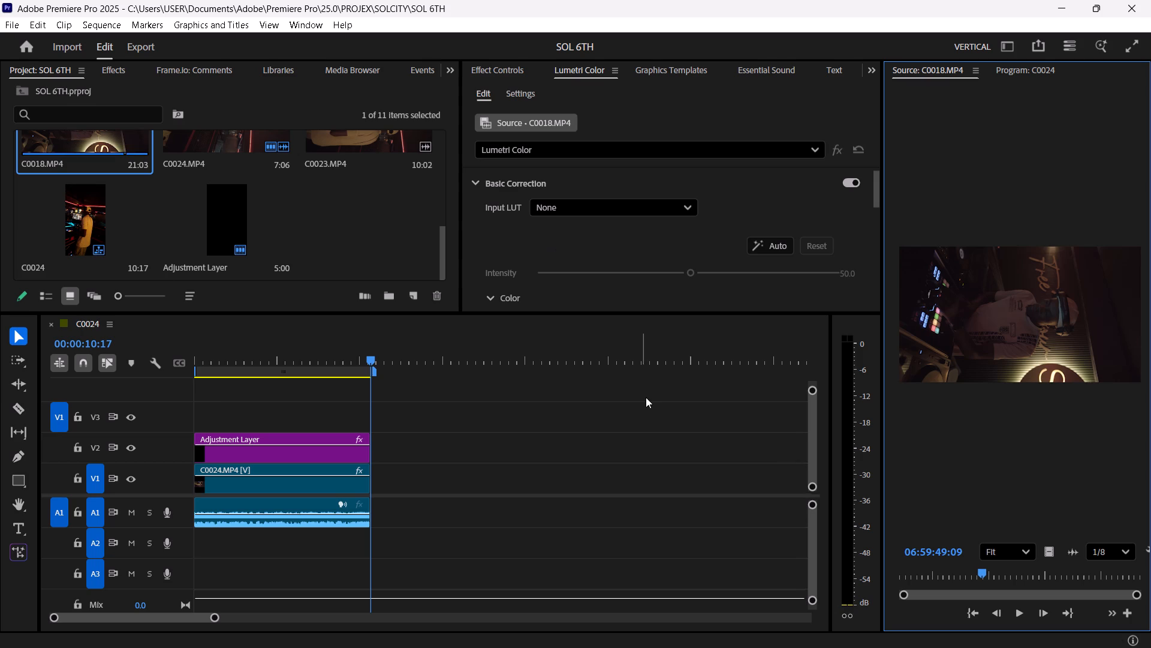
drag(984, 570, 853, 586)
key(space)
key(space)
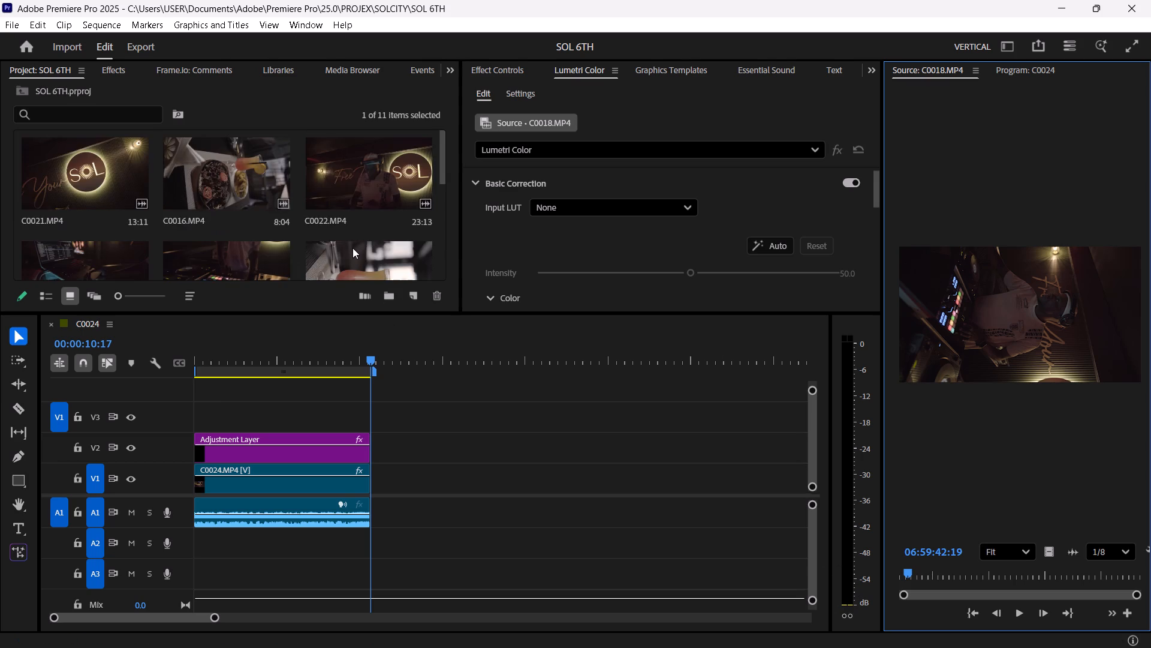
Mark the C0018.MP4 source clip with an In point at 06:59:46:22 and an Out point at 06:59:56:11.
double_click(79, 134)
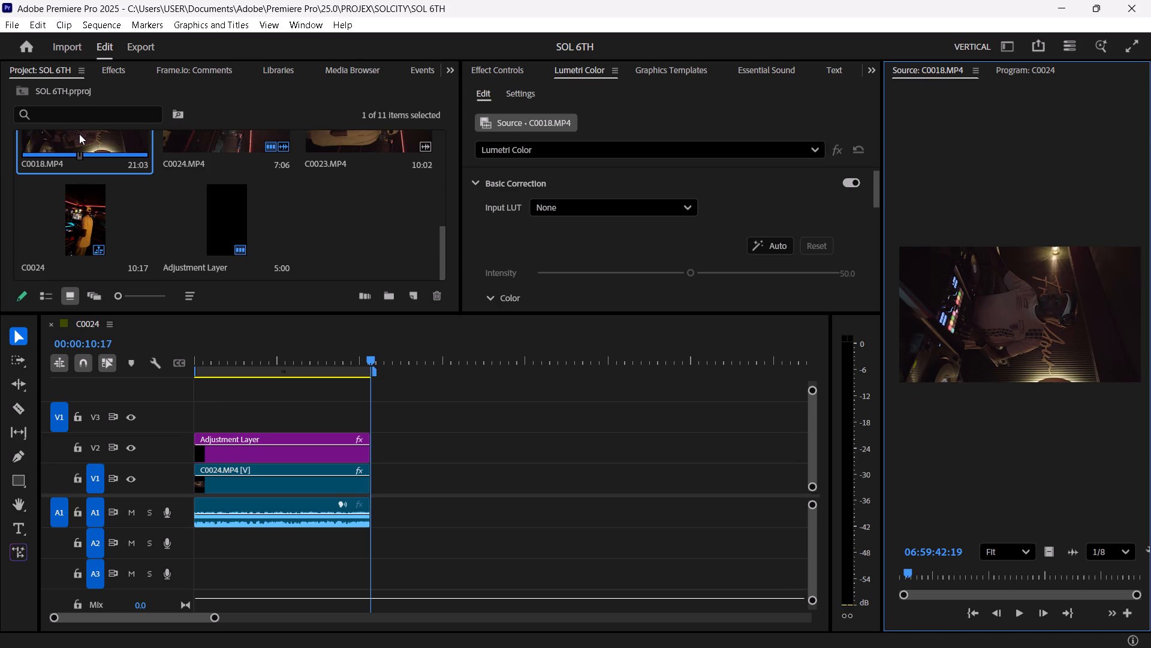
key(space)
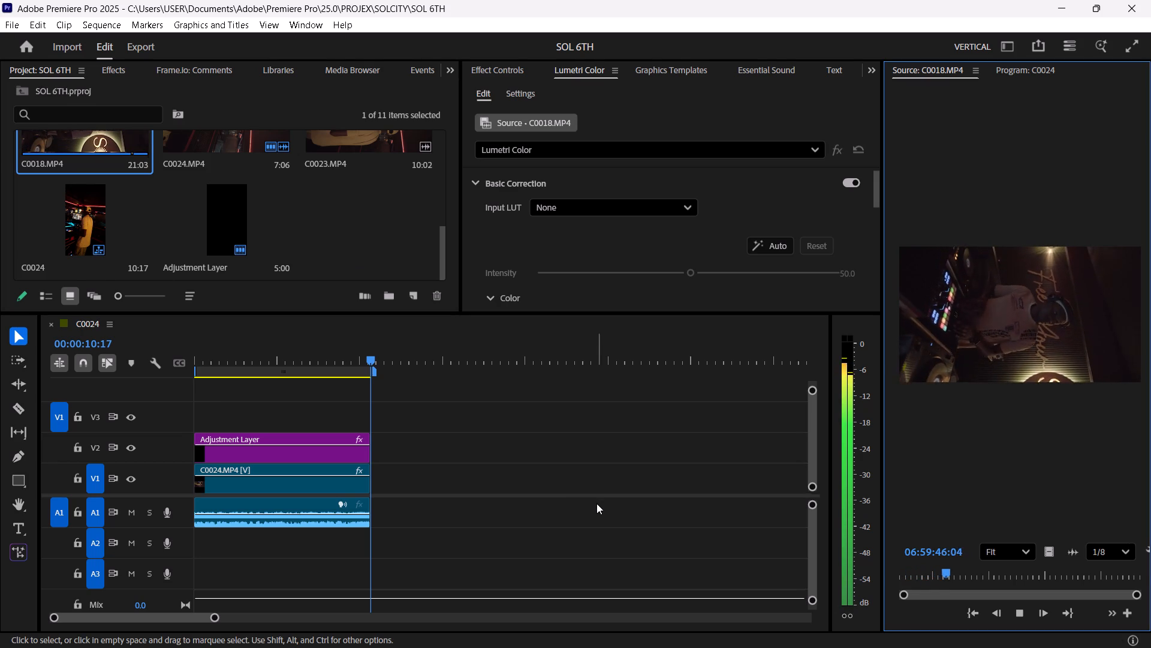
key(space)
text(i)
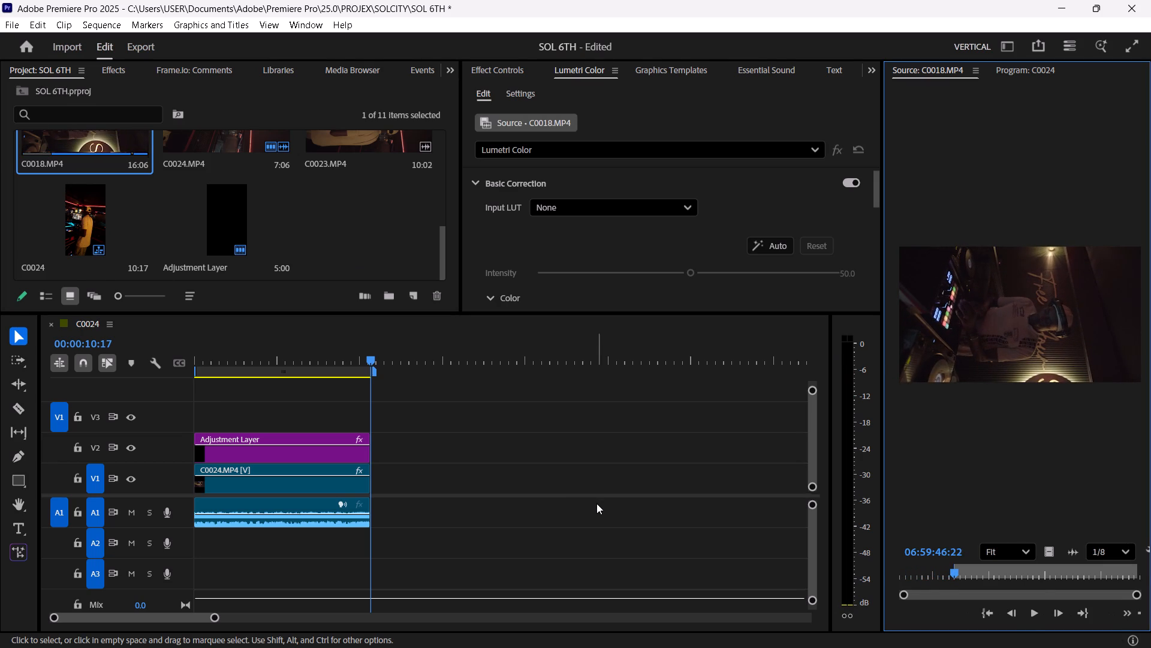
key(space)
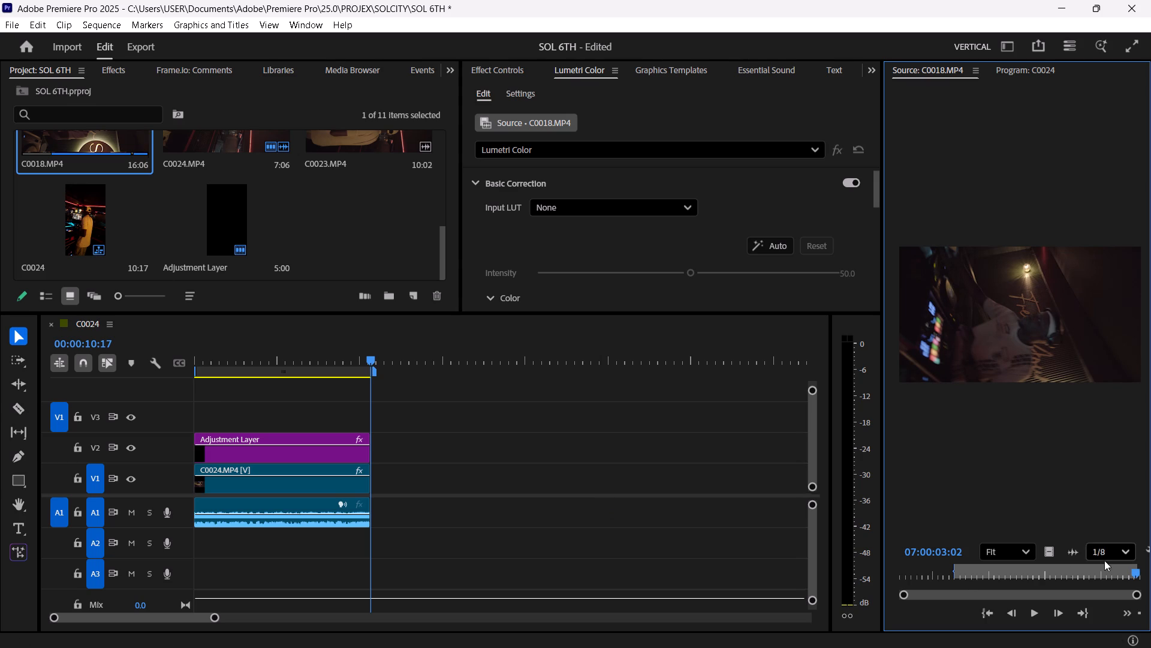
click(1062, 569)
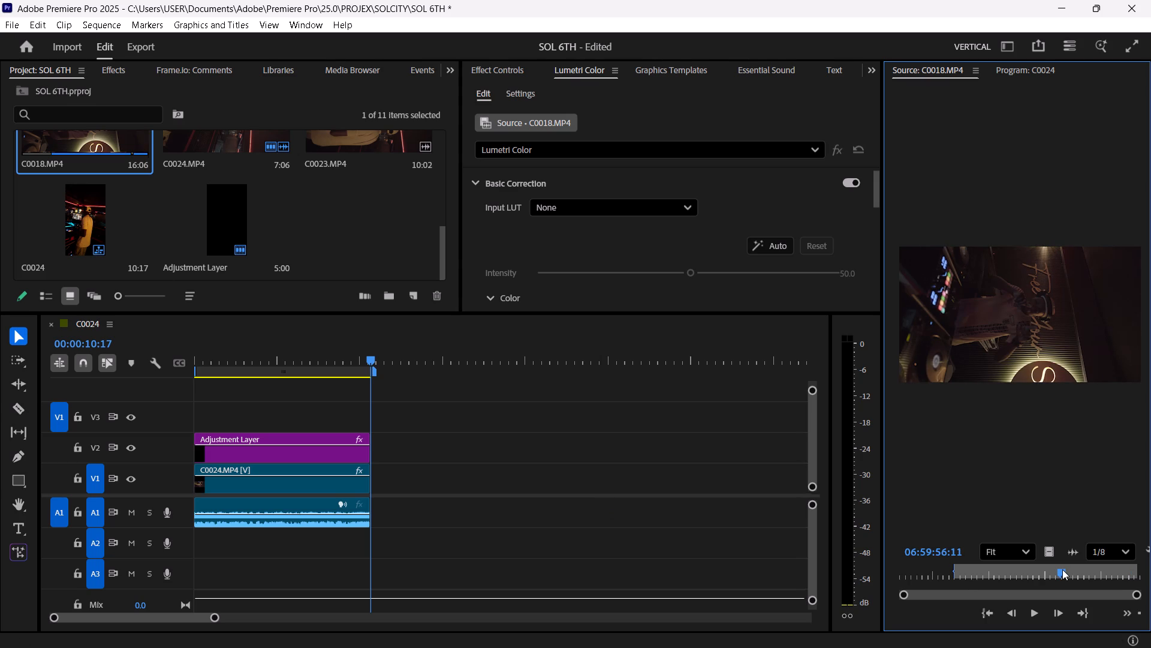
key(o)
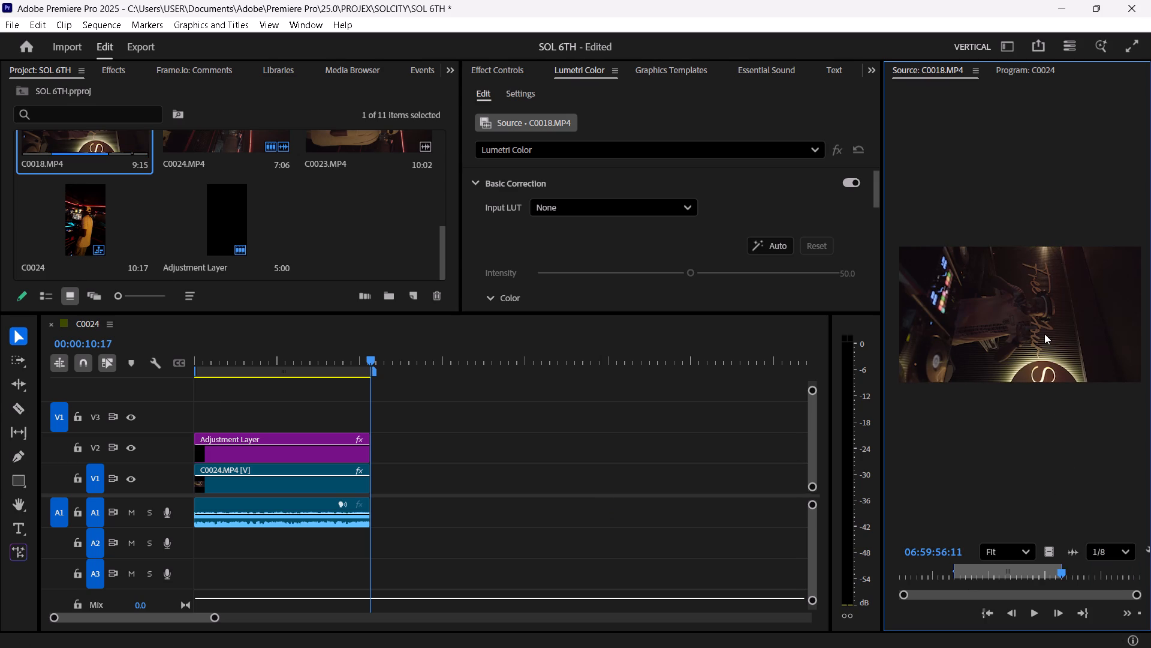
Place the marked C0018.MP4 range on V1 and A1, leaving a short gap after the C0024.MP4 clip.
drag(1044, 334, 402, 518)
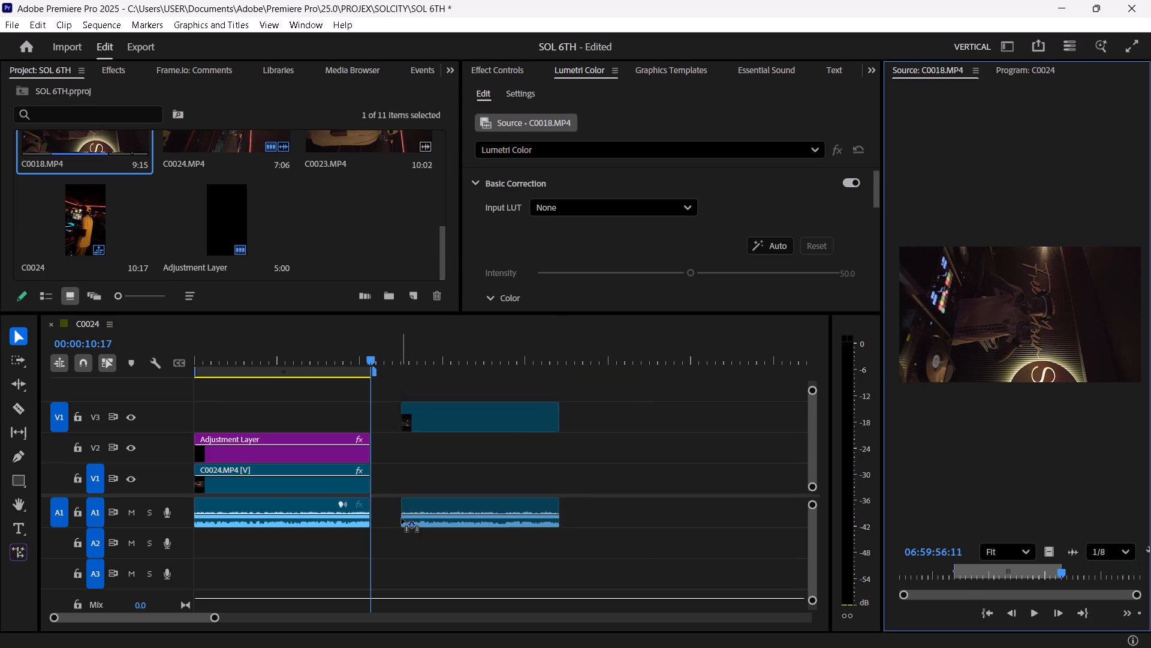
drag(402, 518, 401, 495)
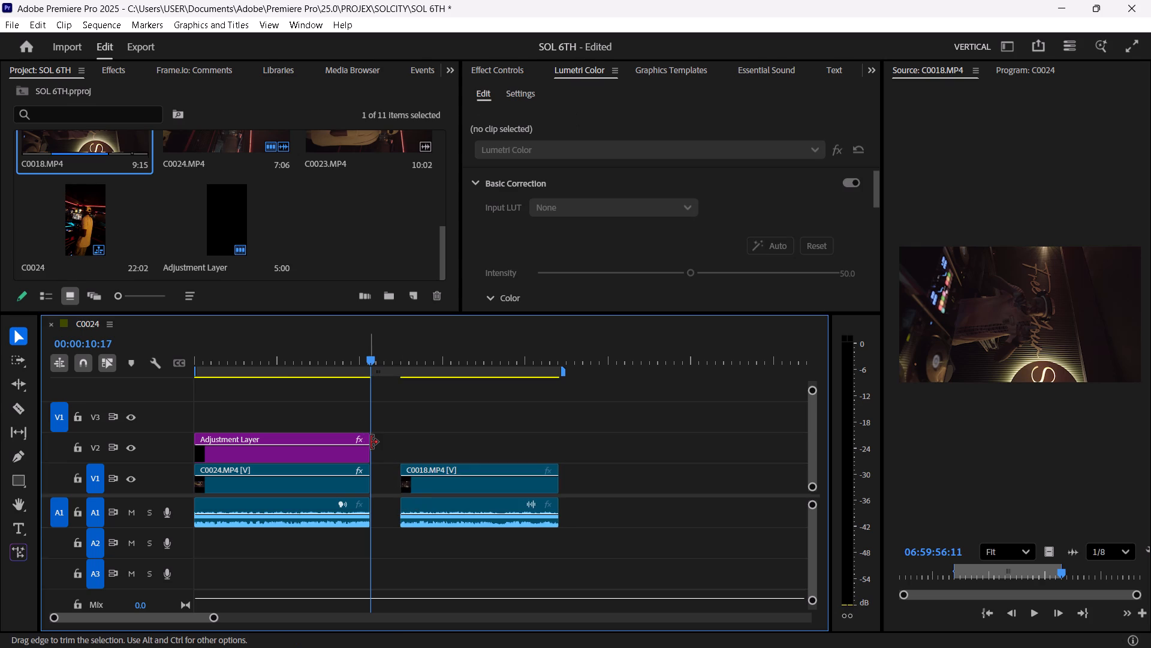
Extend the adjustment layer on V2 to the end of the C0018.MP4 clip.
drag(373, 443, 573, 442)
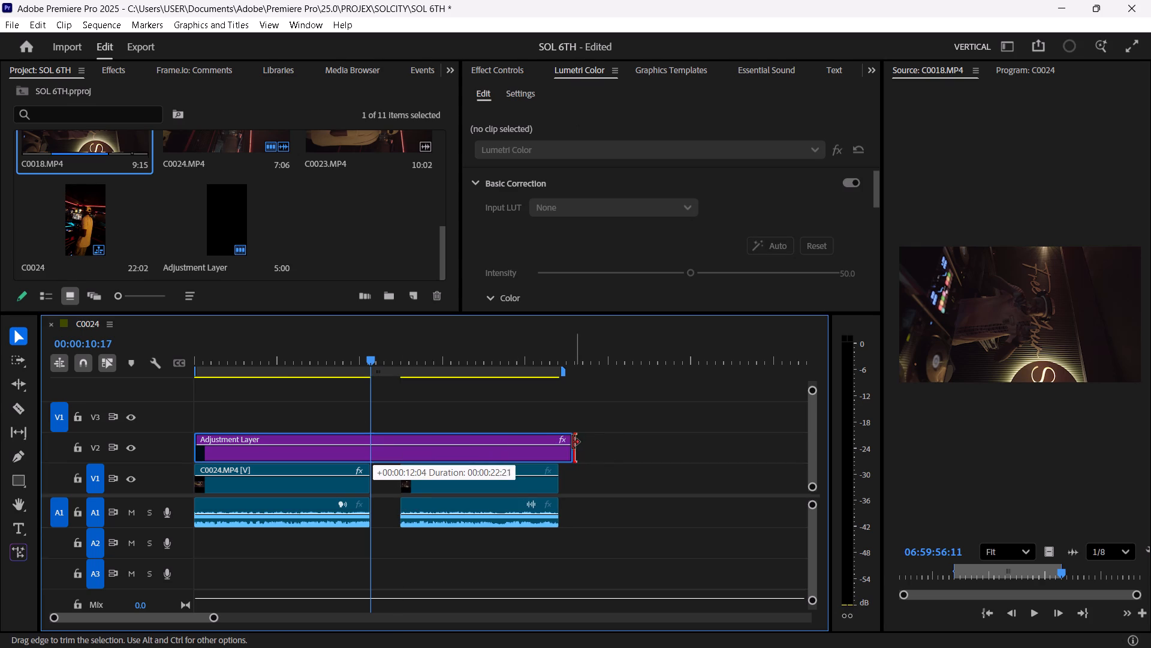
drag(573, 442, 566, 446)
Move the playhead to 00:00:13:03 and set the C0018.MP4 clip's rotation to -90°.
click(414, 369)
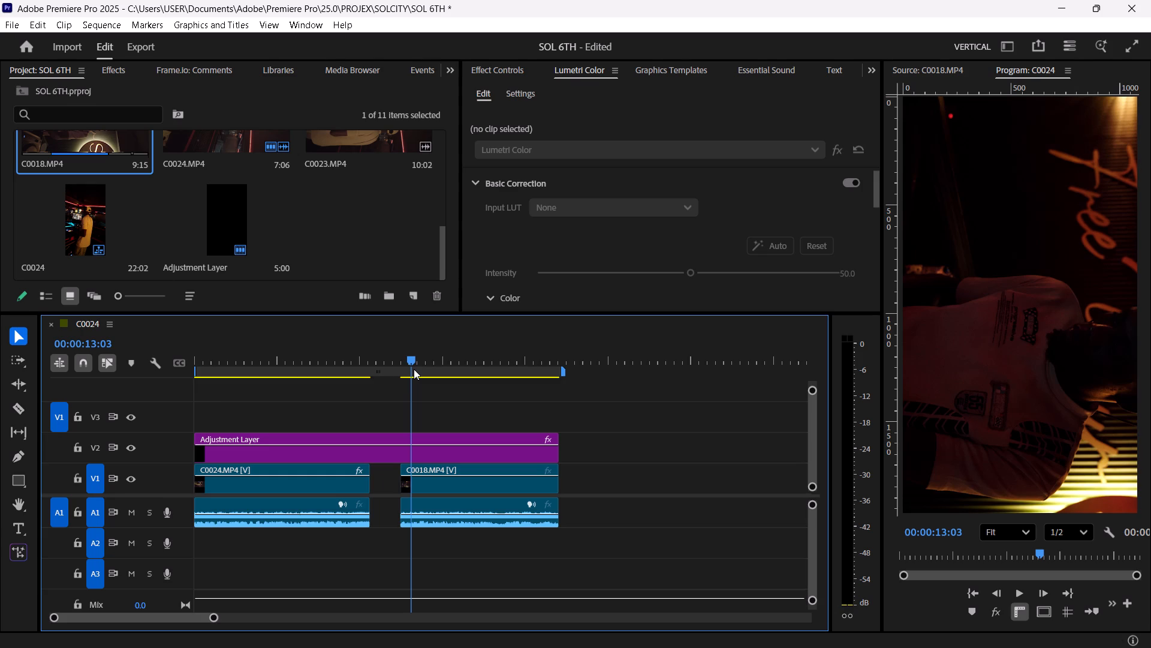
click(424, 469)
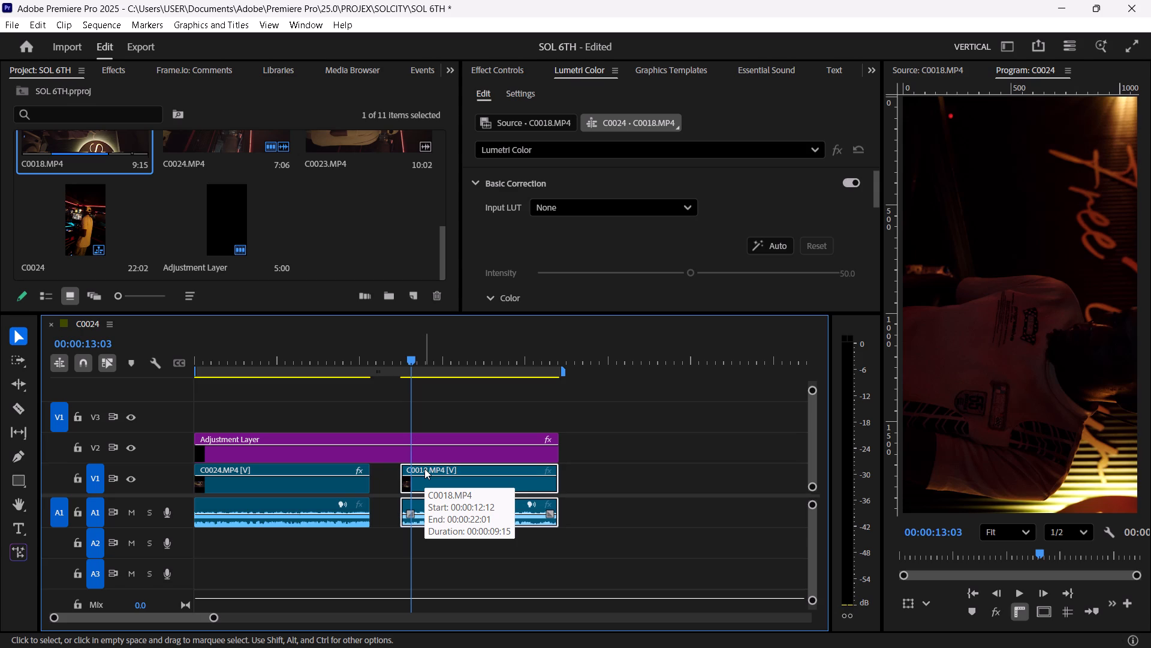
click(498, 72)
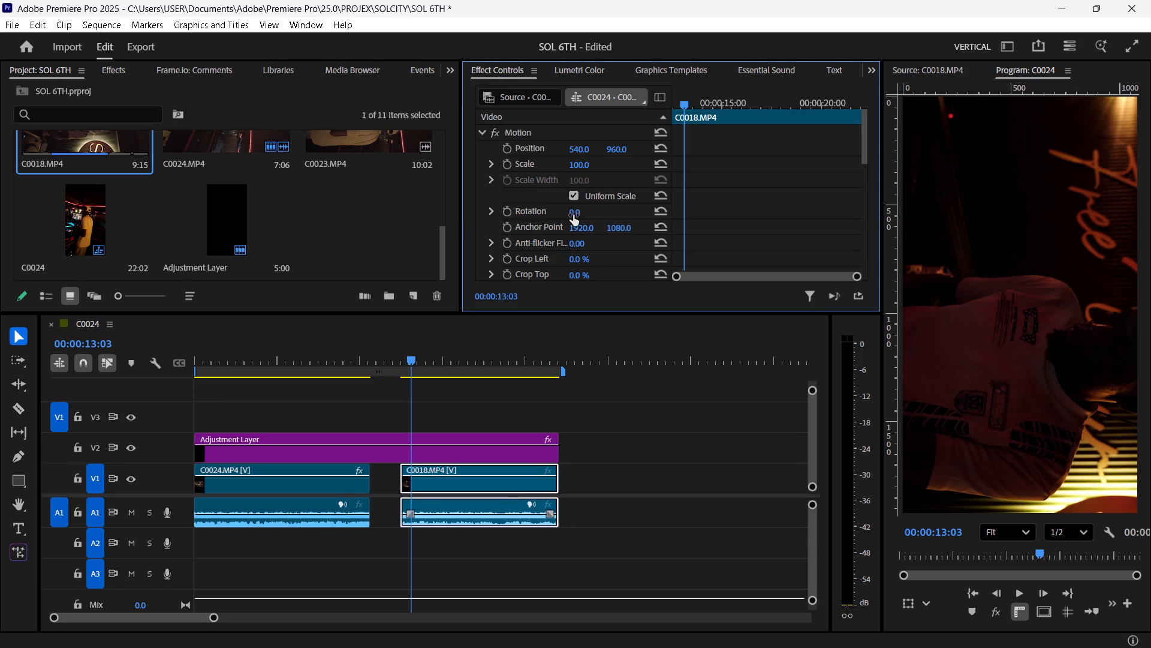
click(573, 214)
key(BackSpace)
text(-90)
click(715, 191)
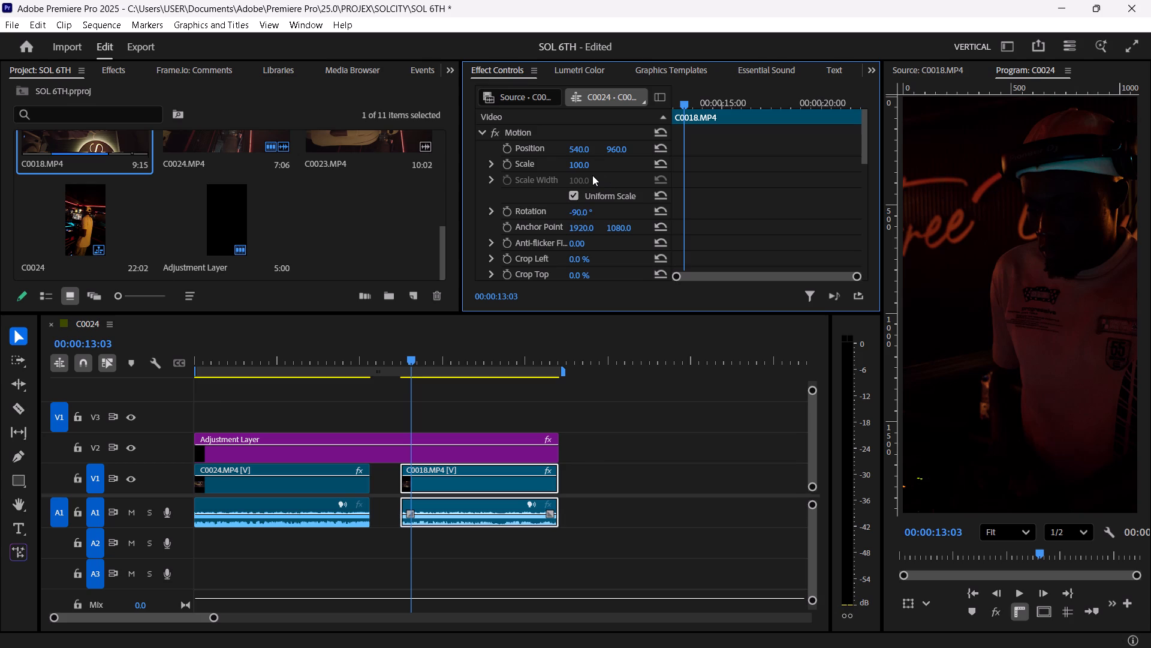
Set the C0018.MP4 clip's scale to 50 in its Motion settings.
drag(578, 164, 561, 164)
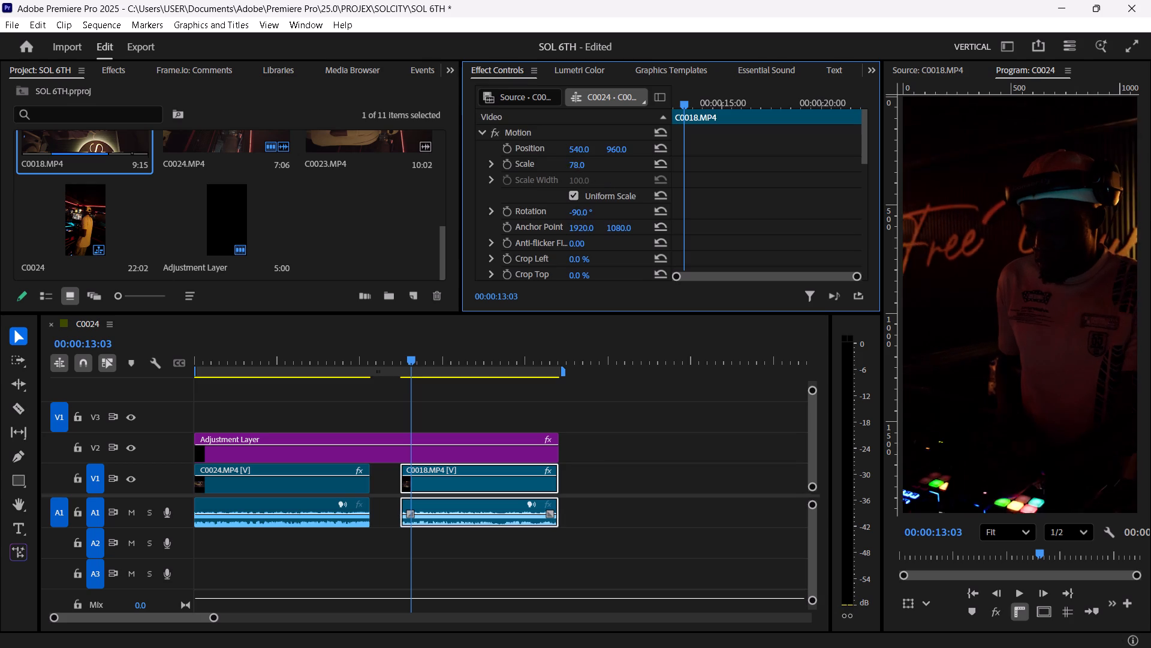
drag(561, 164, 555, 163)
click(577, 165)
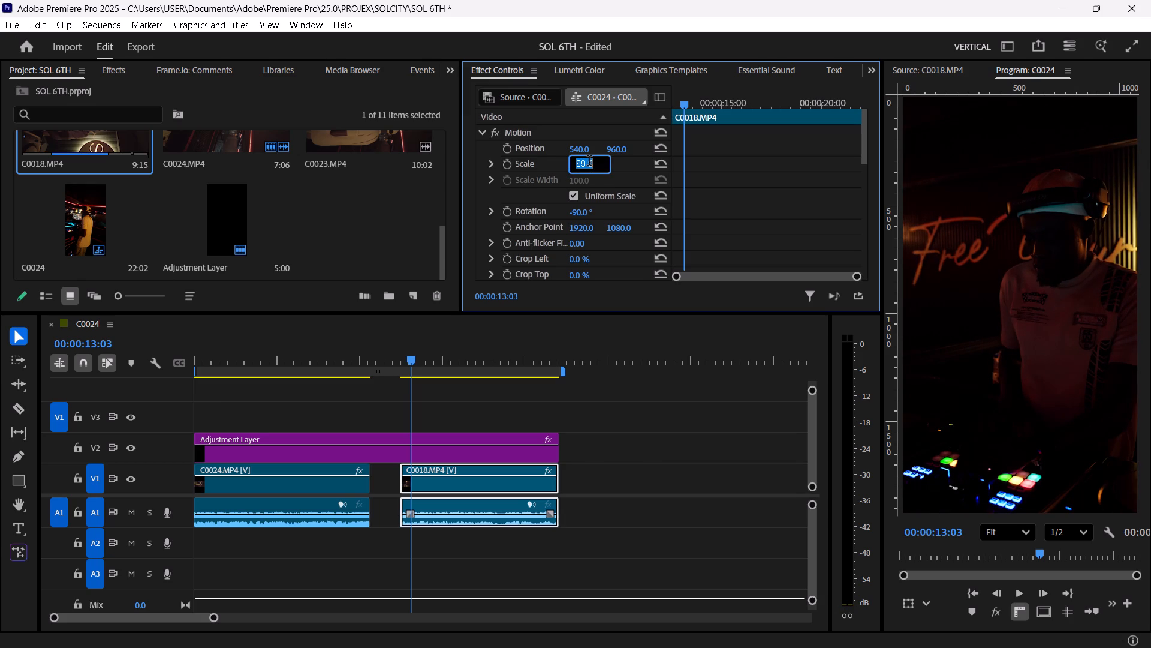
key(BackSpace)
text(50)
click(764, 164)
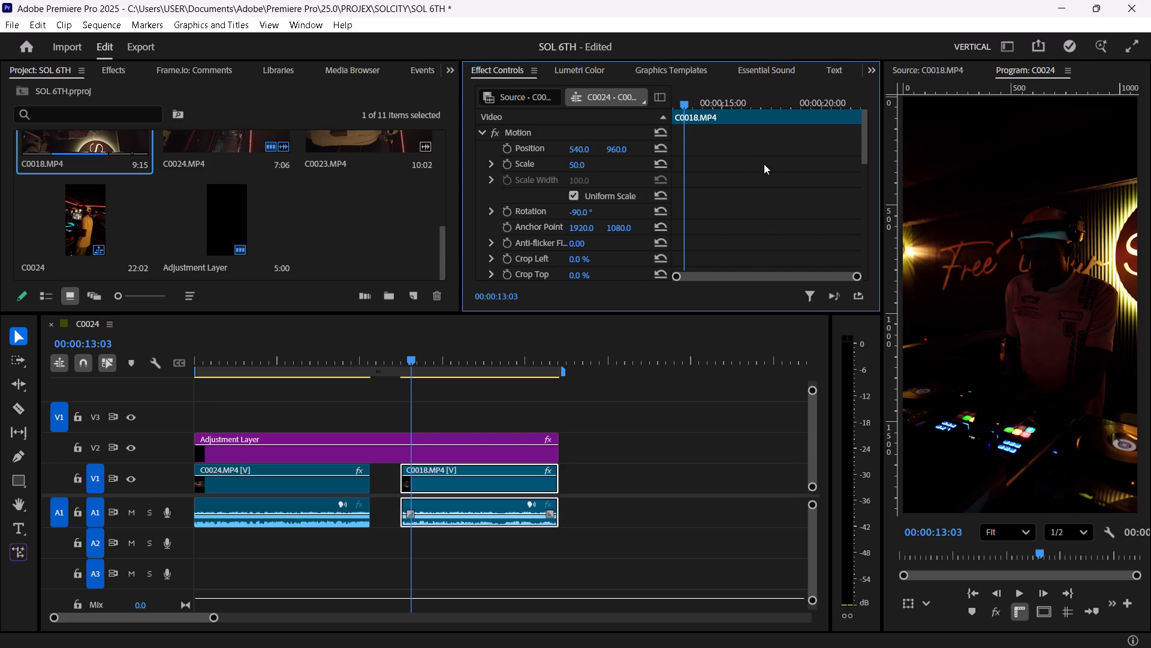
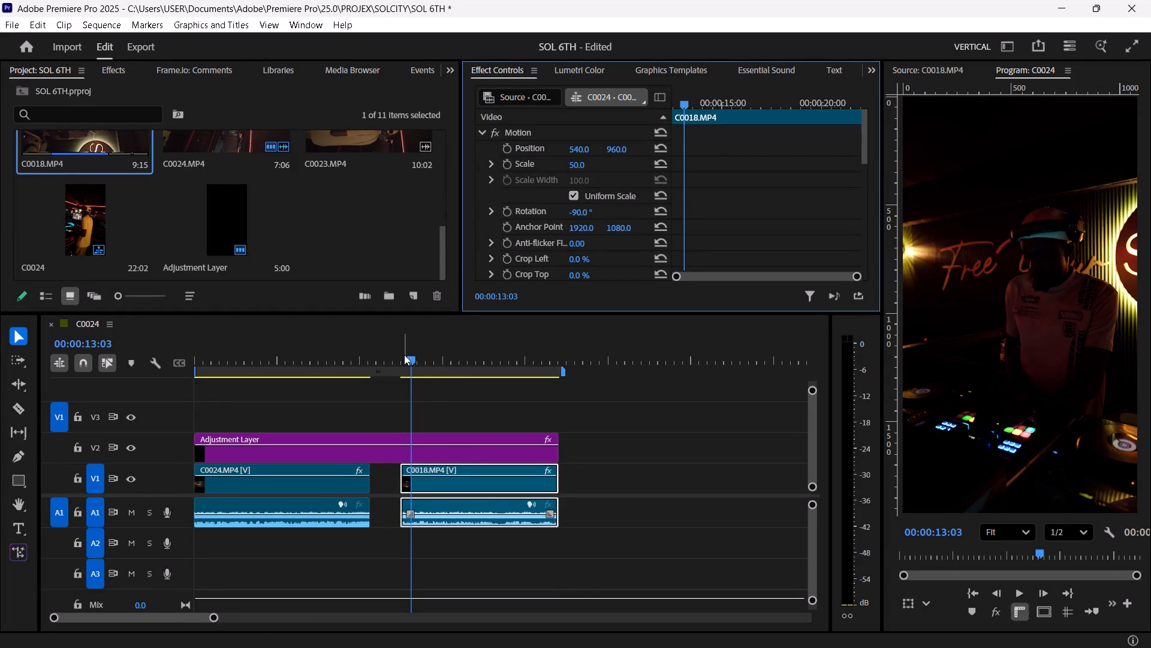
Mark the sequence in and out points around the C0018.MP4 clip, from 00:00:12:12 to 00:00:22:02.
key(Left)
key(Up)
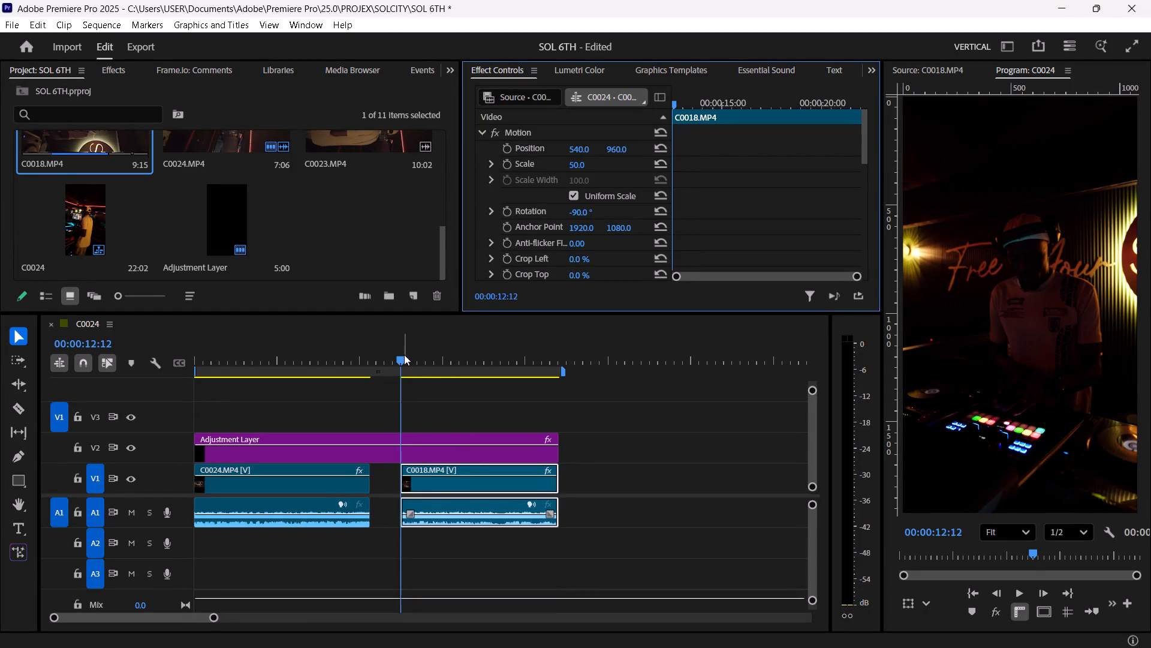
key(i)
key(Down)
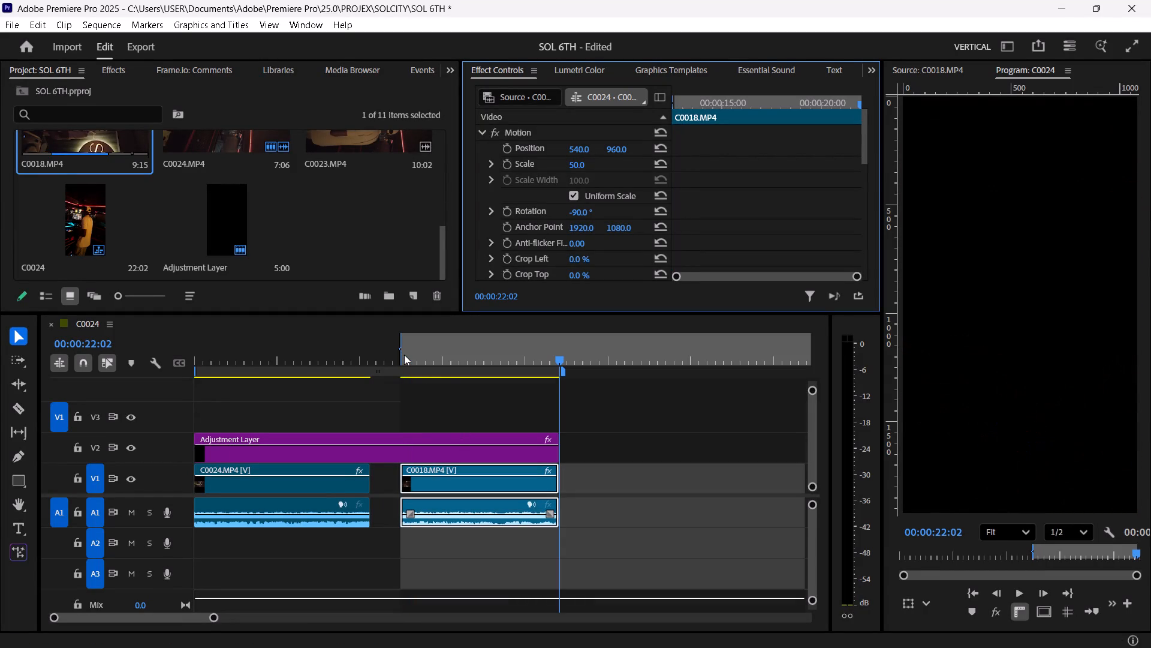
key(o)
Play through the C0018.MP4 clip and set its Lumetri Highlights to 30.5 and Exposure to 1.1.
click(405, 353)
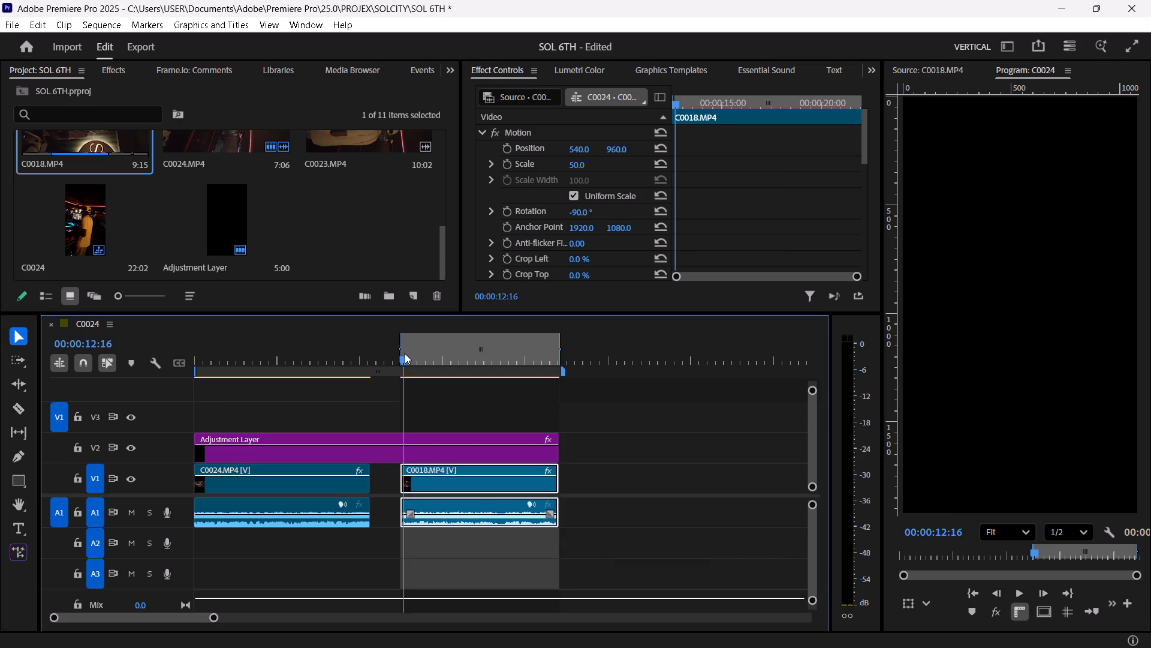
key(space)
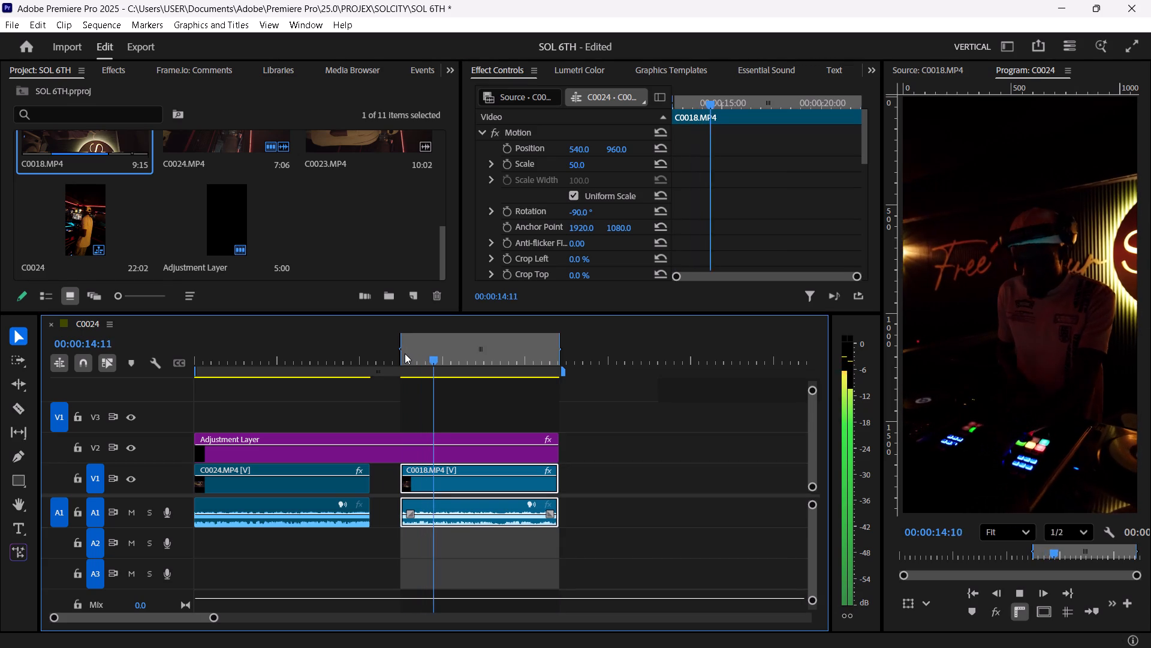
click(579, 66)
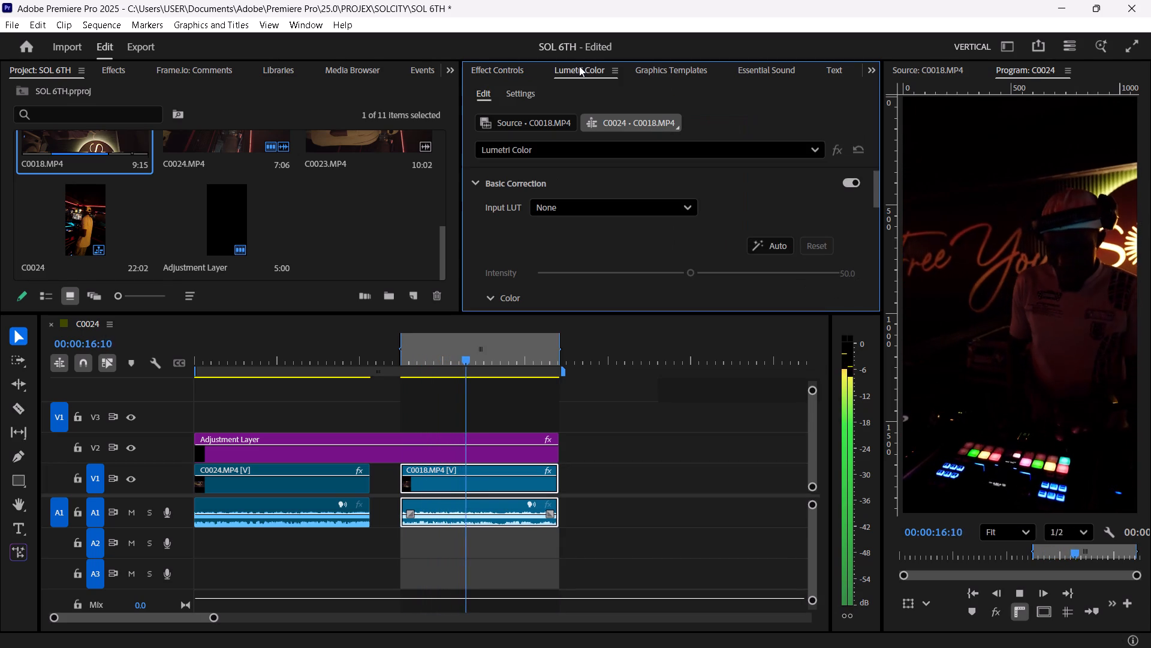
scroll(540, 279, down, 1)
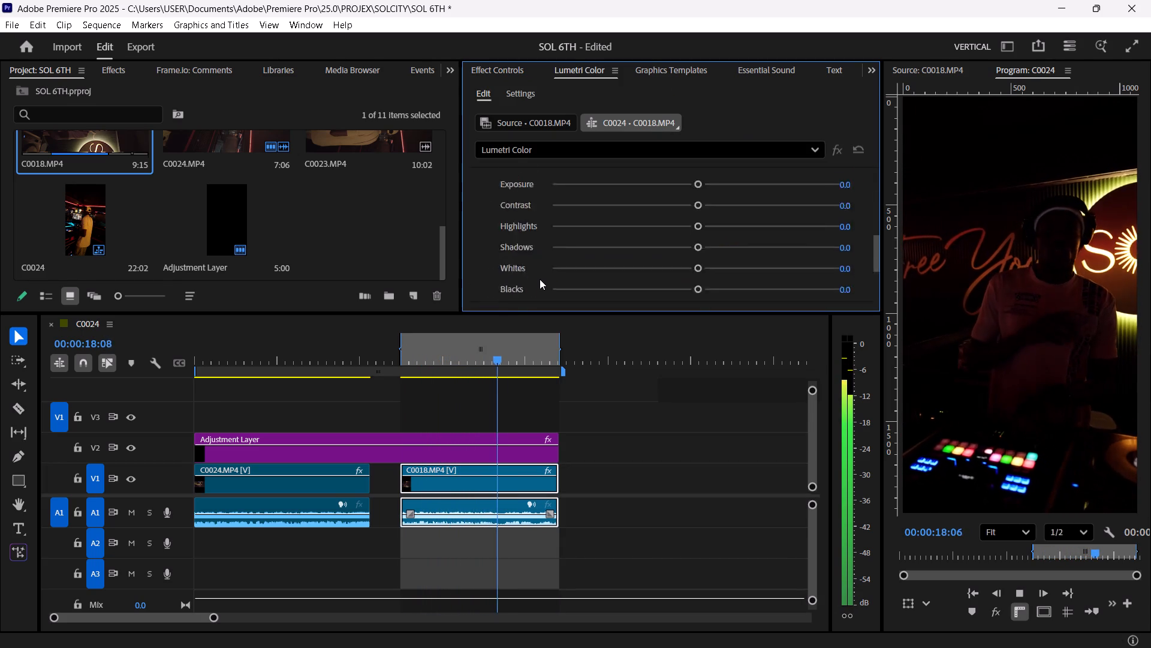
scroll(540, 279, down, 1)
key(space)
scroll(552, 268, up, 1)
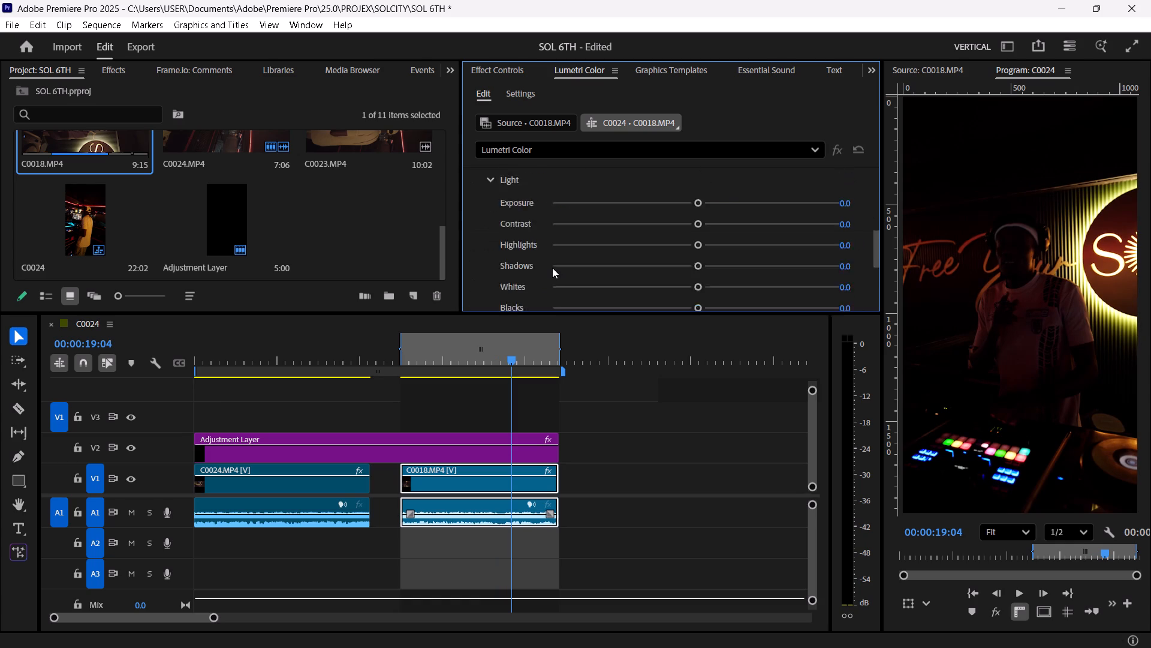
scroll(552, 268, up, 1)
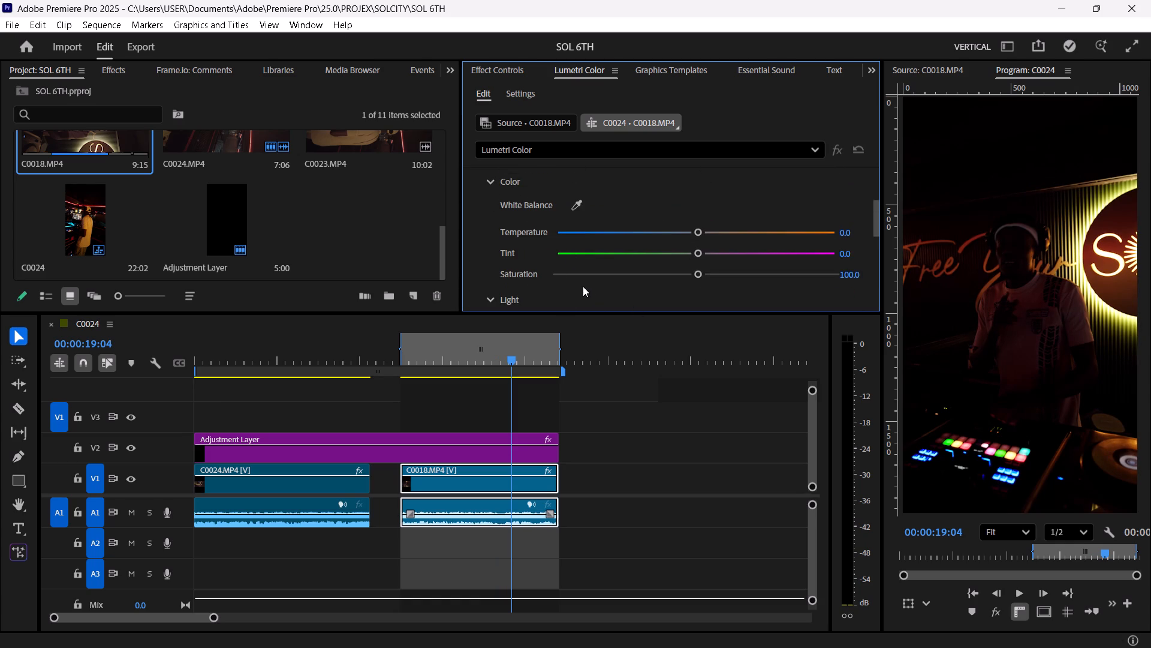
scroll(583, 286, down, 1)
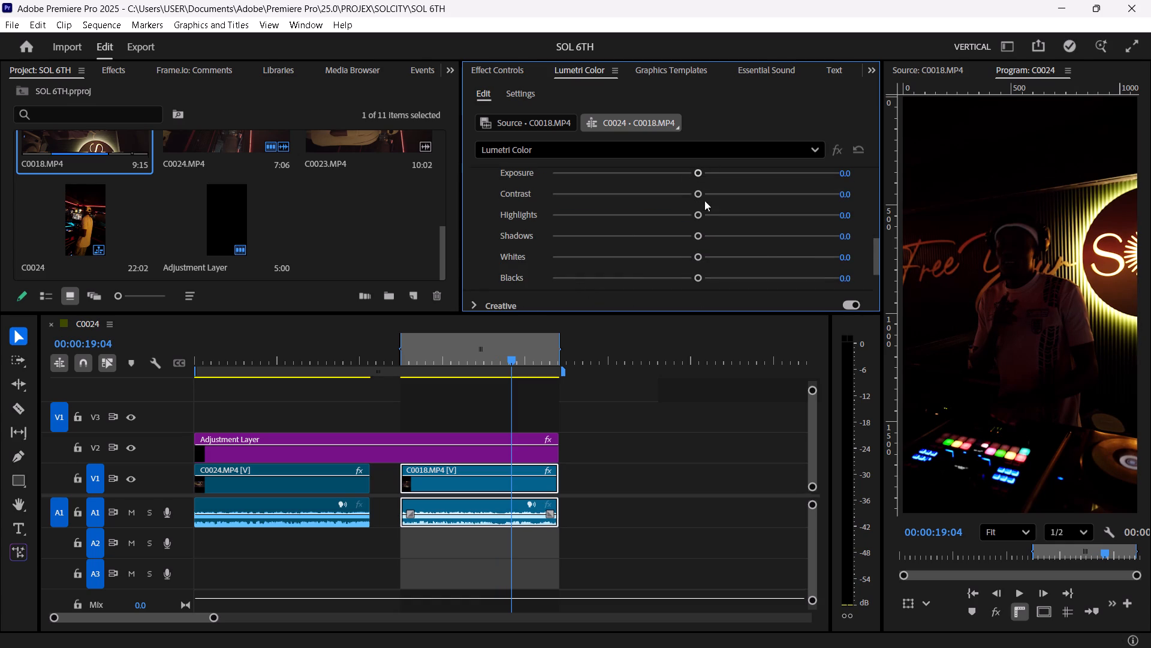
click(740, 215)
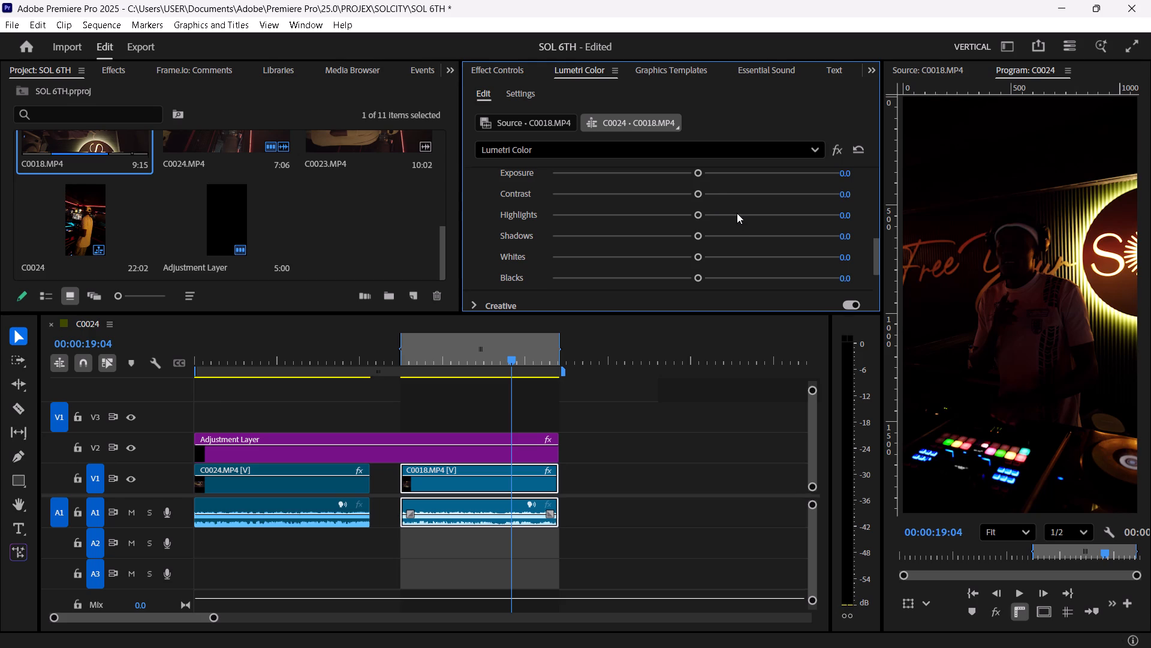
click(737, 212)
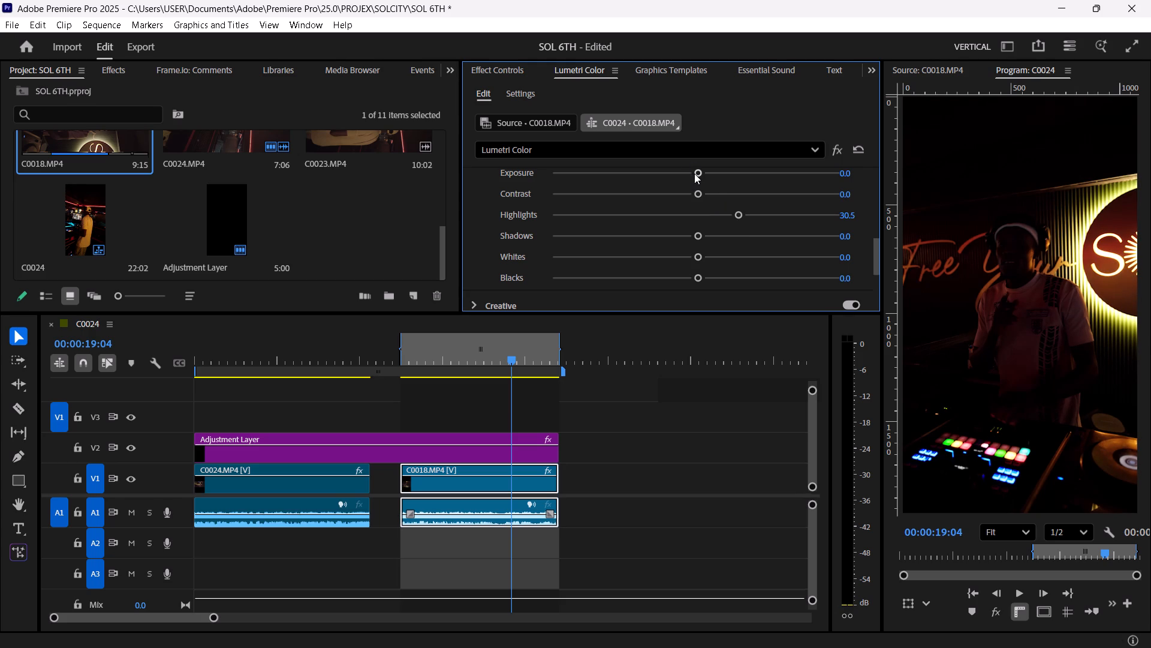
drag(694, 173, 719, 178)
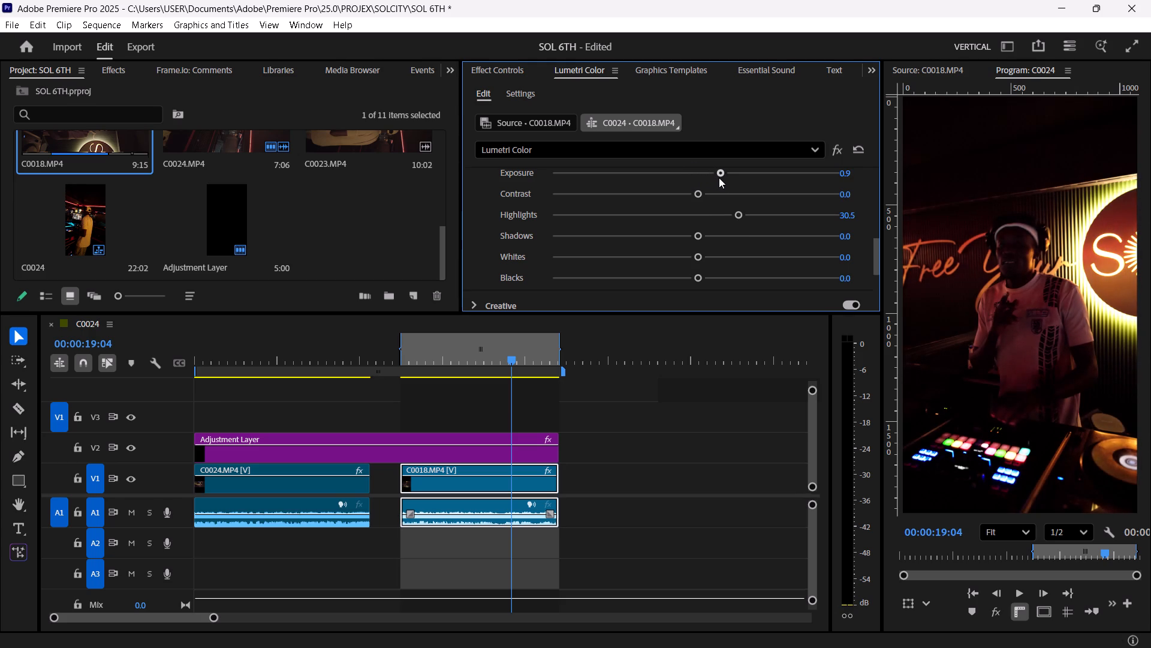
drag(719, 178, 725, 177)
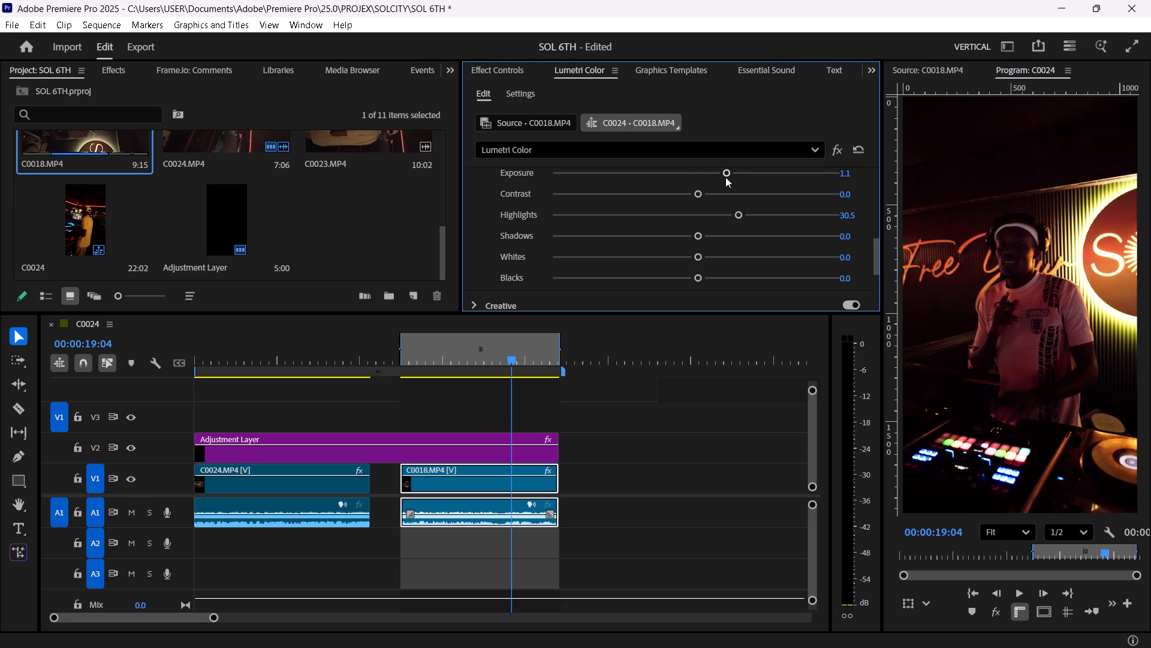
Play the graded C0018.MP4 clip in the sequence to check its brightness.
key(space)
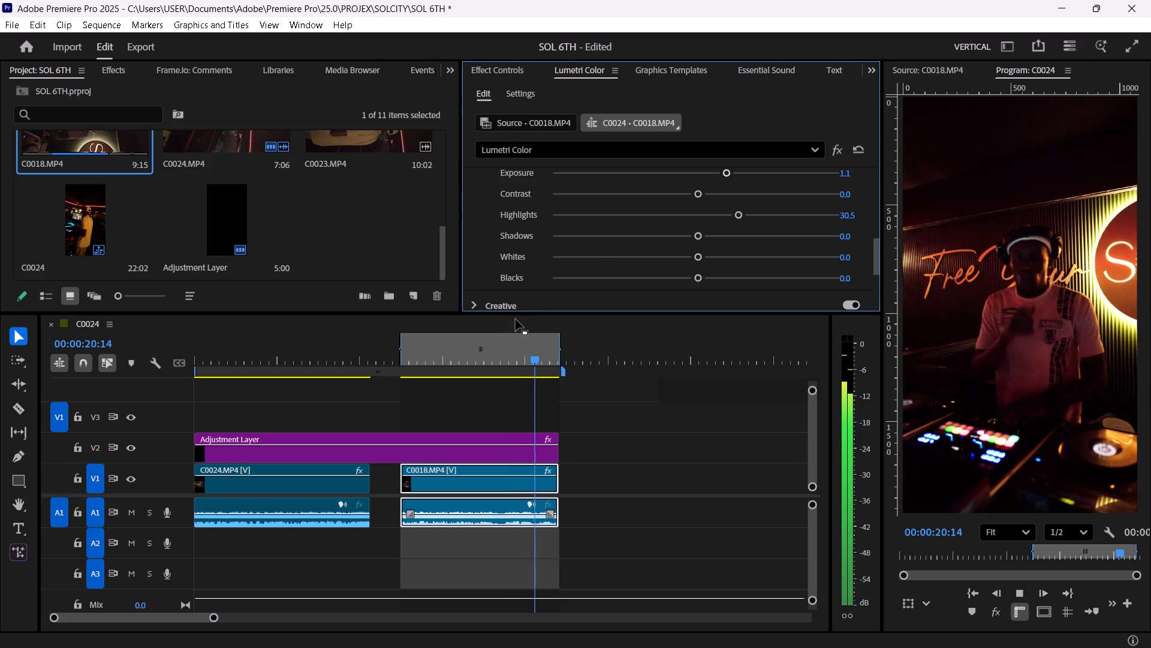
click(402, 358)
click(411, 359)
key(space)
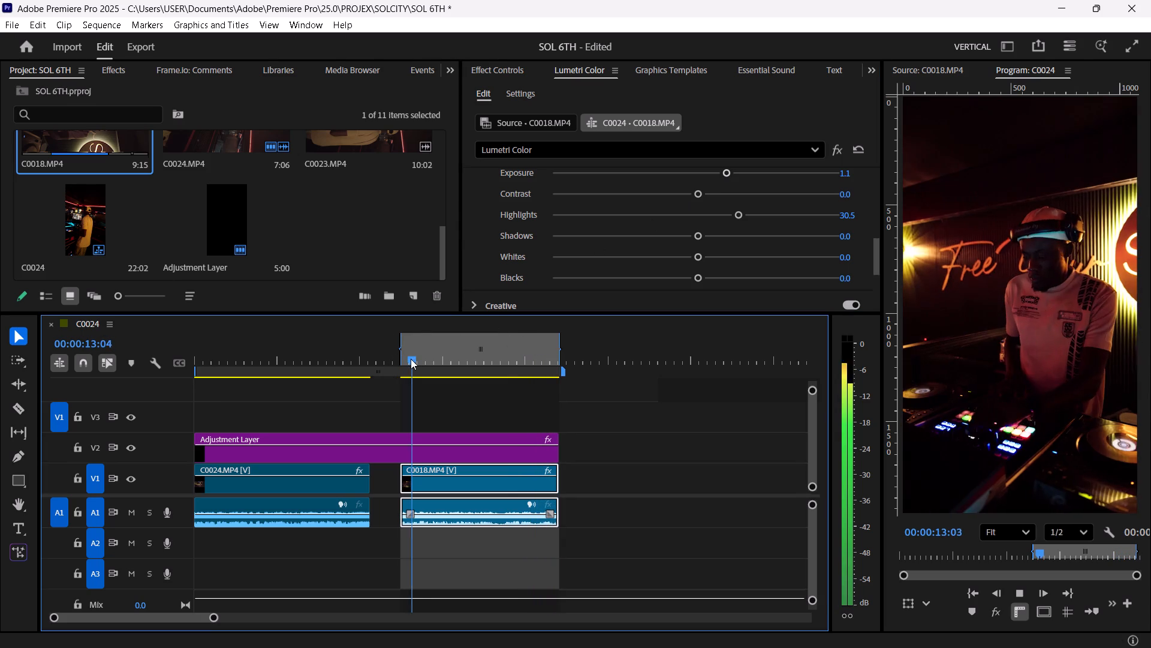
key(space)
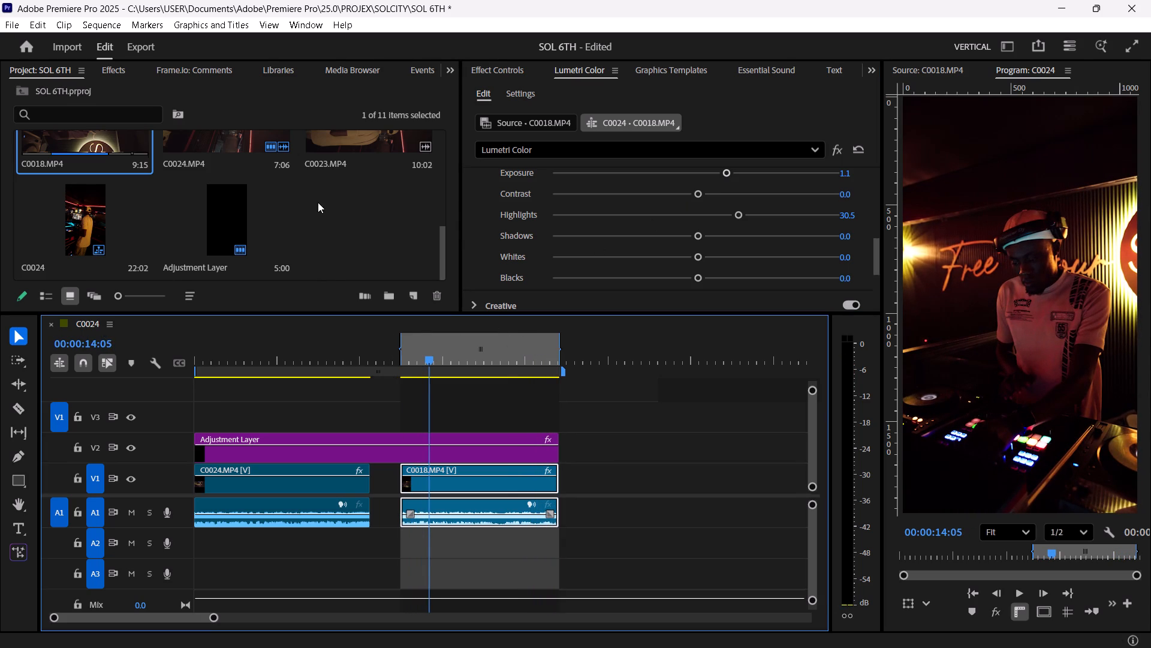
Export the Source In/Out range as C0024_1.mp4 in H.264 to the Desktop SOL 6TH folder.
click(134, 47)
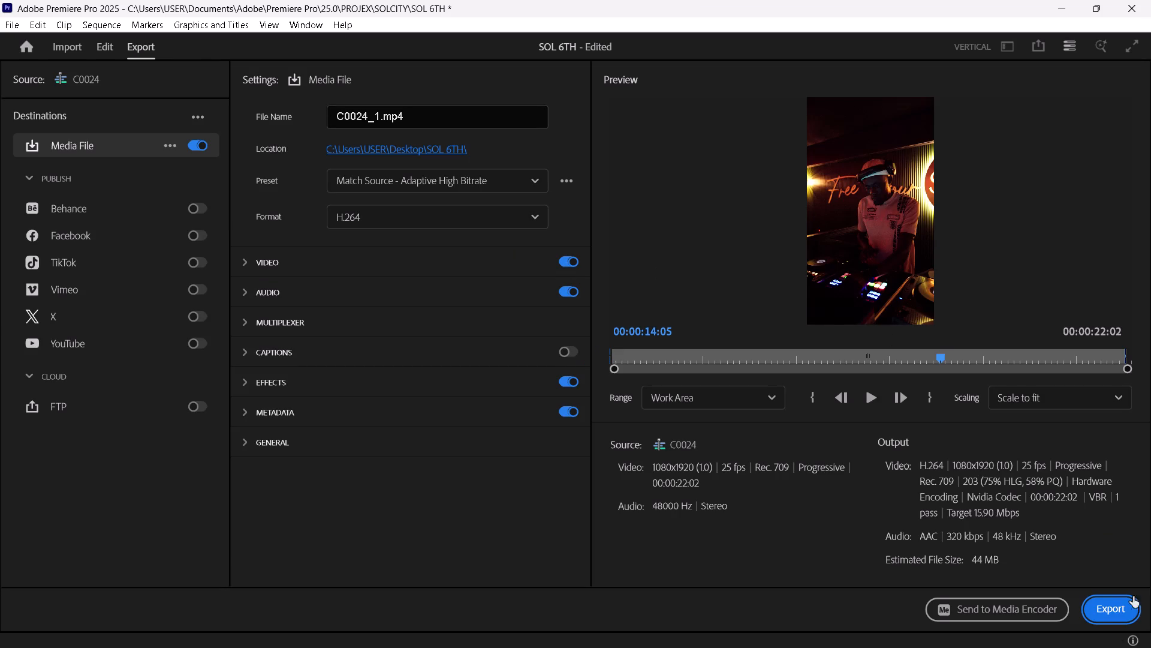
click(770, 392)
click(732, 450)
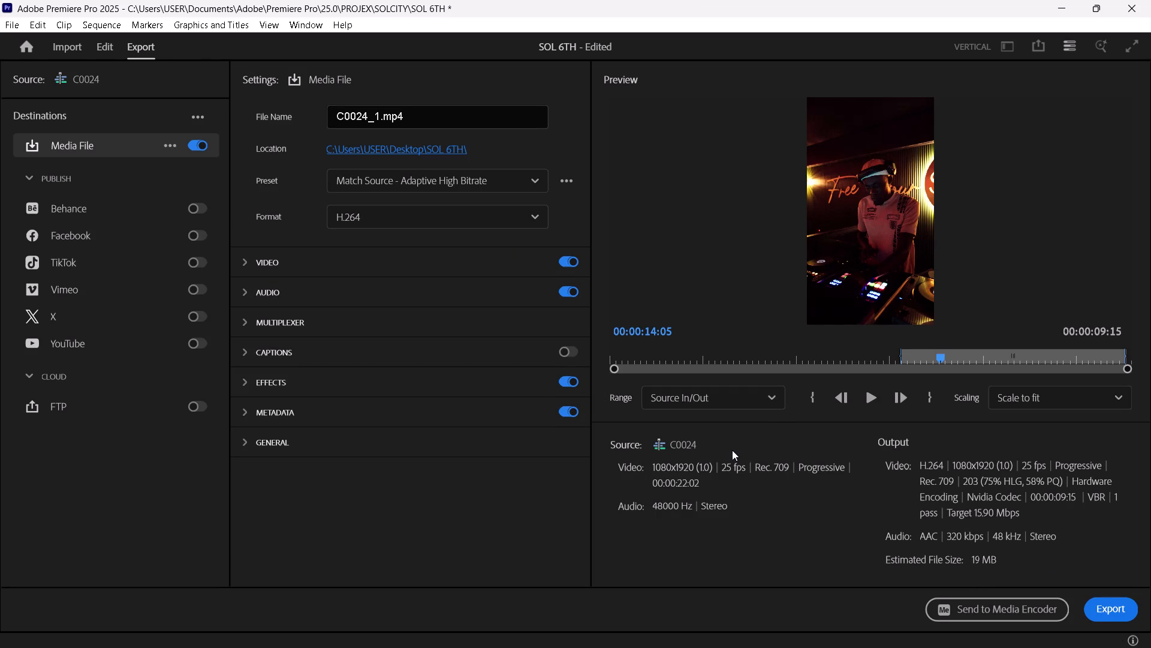
double_click(1105, 604)
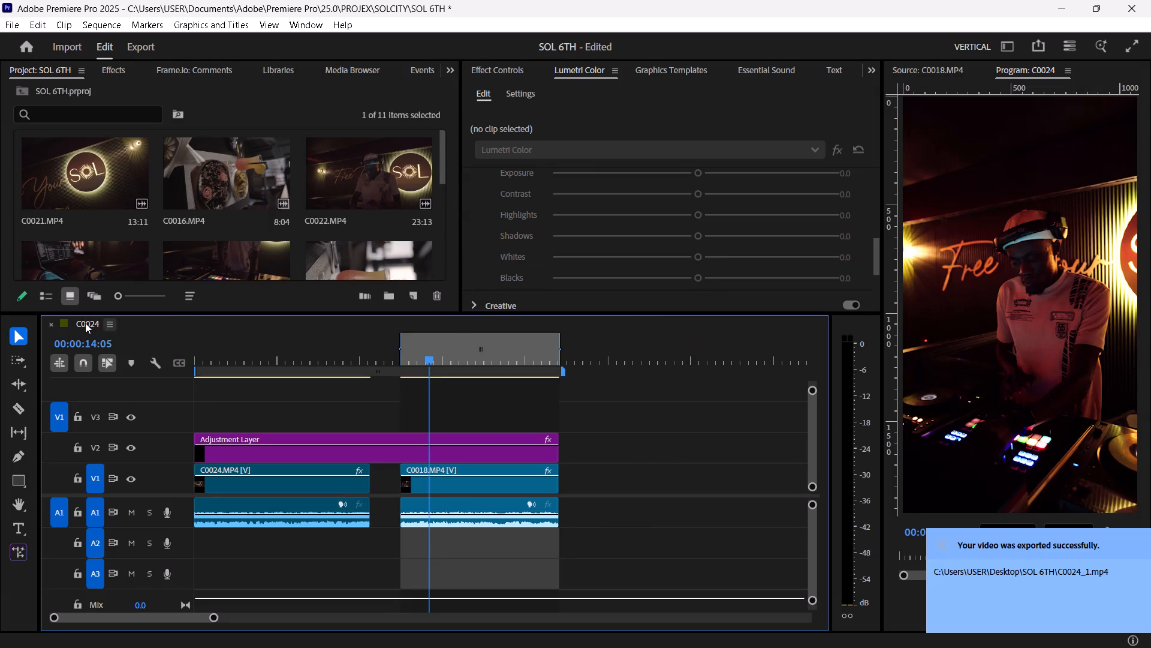
Sort the clips in the SOL 6TH project bin by name.
click(194, 294)
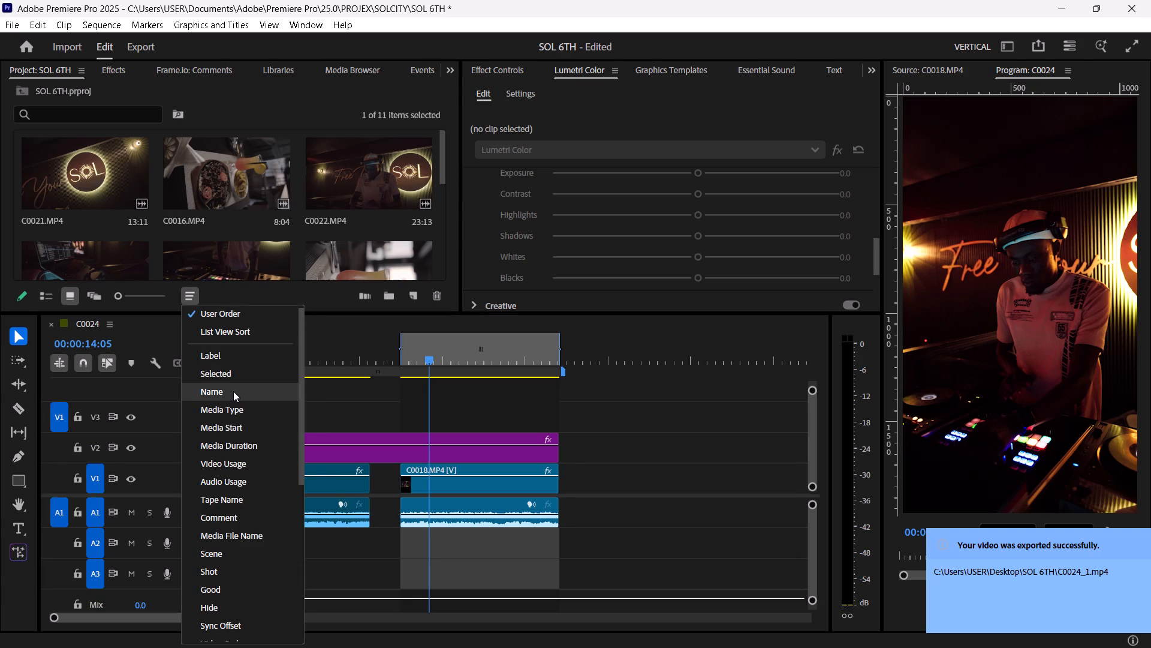
click(233, 391)
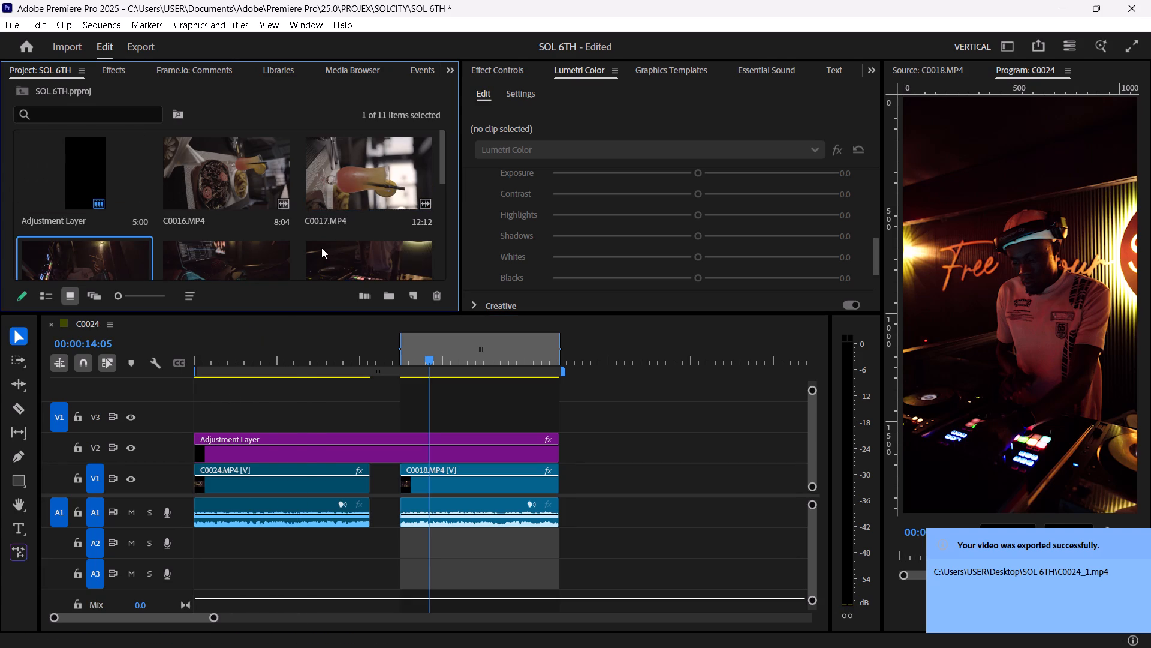
Load C0022.MP4 as the source clip, mark its in point at 07:00:35:13 and play on from there.
scroll(321, 248, down, 1)
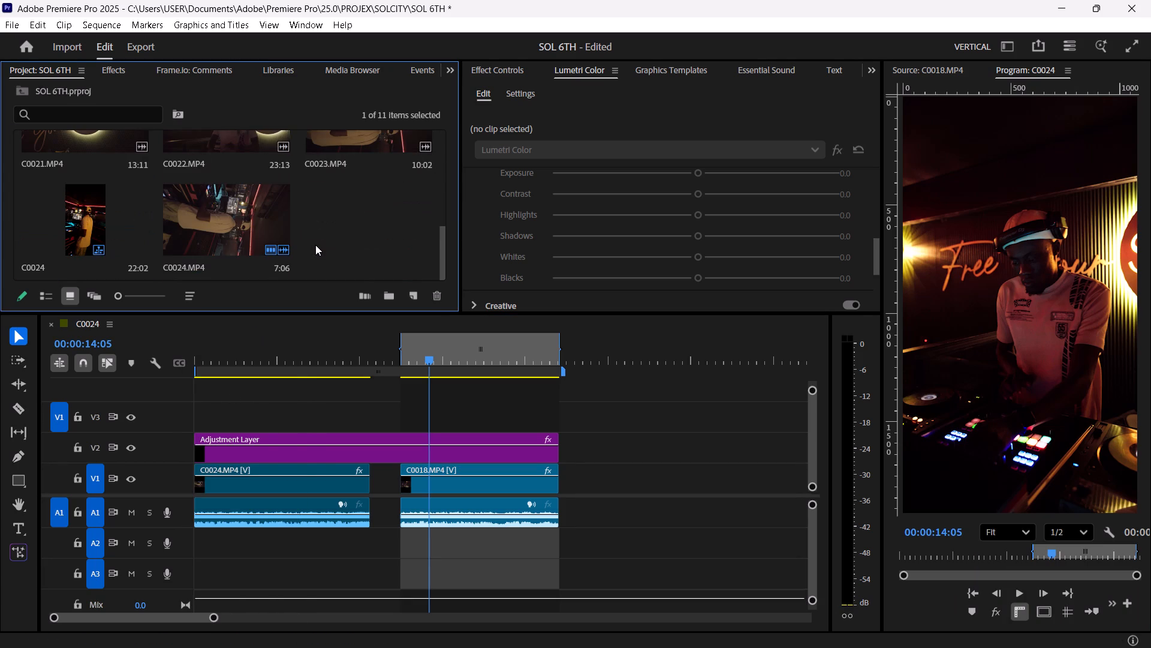
triple_click(212, 210)
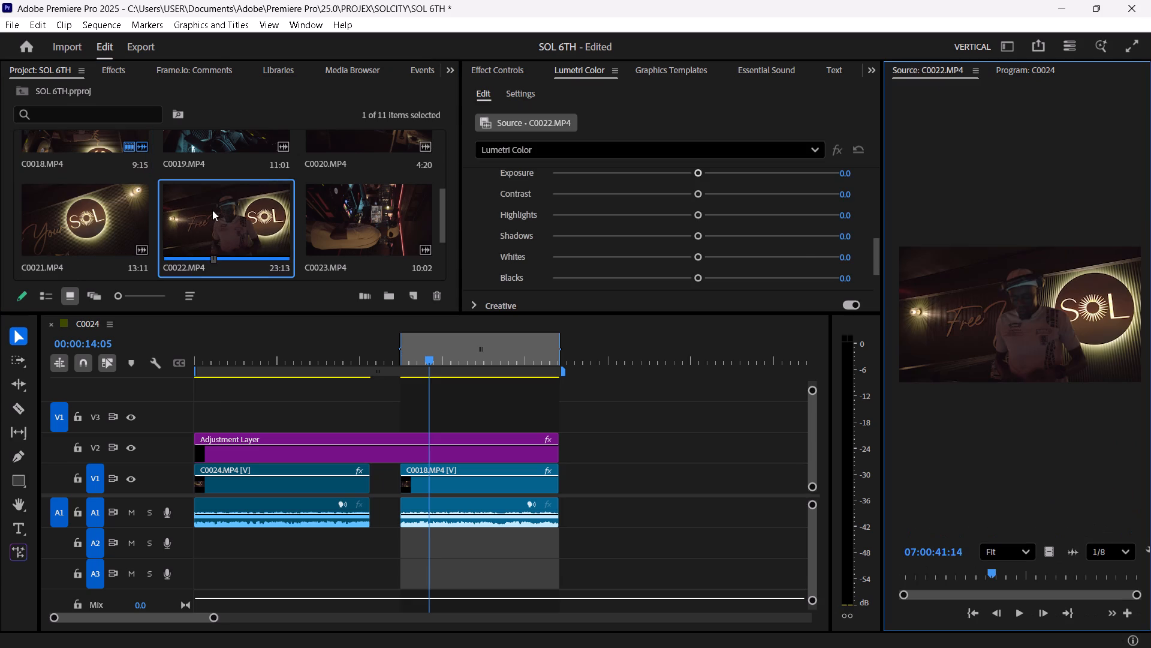
click(932, 578)
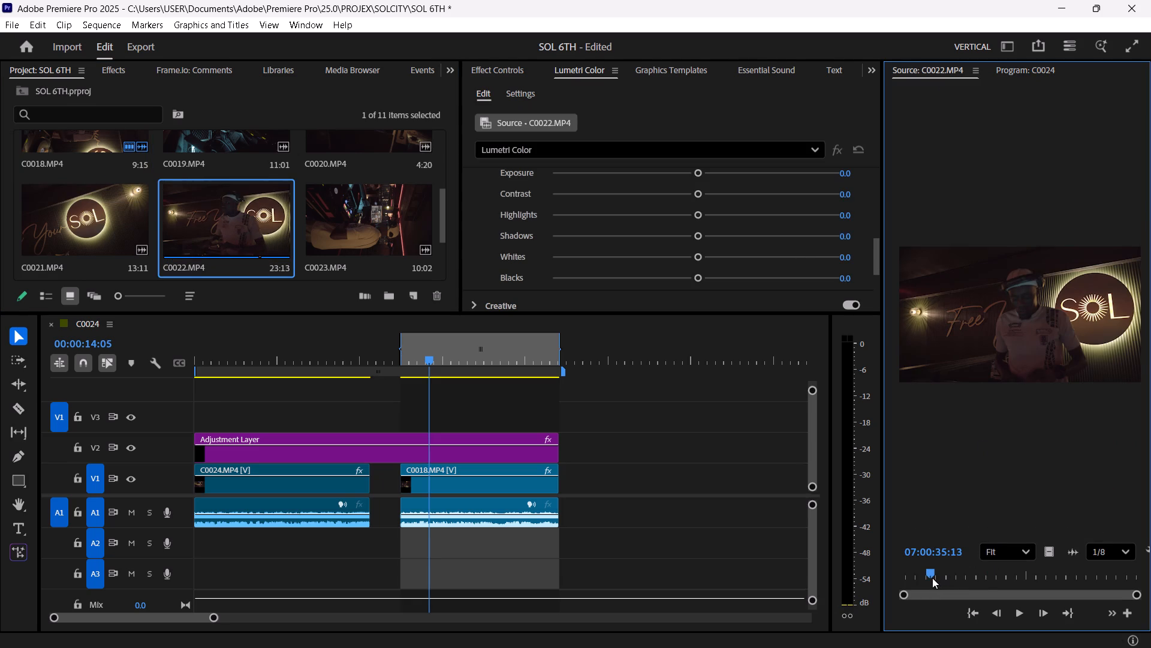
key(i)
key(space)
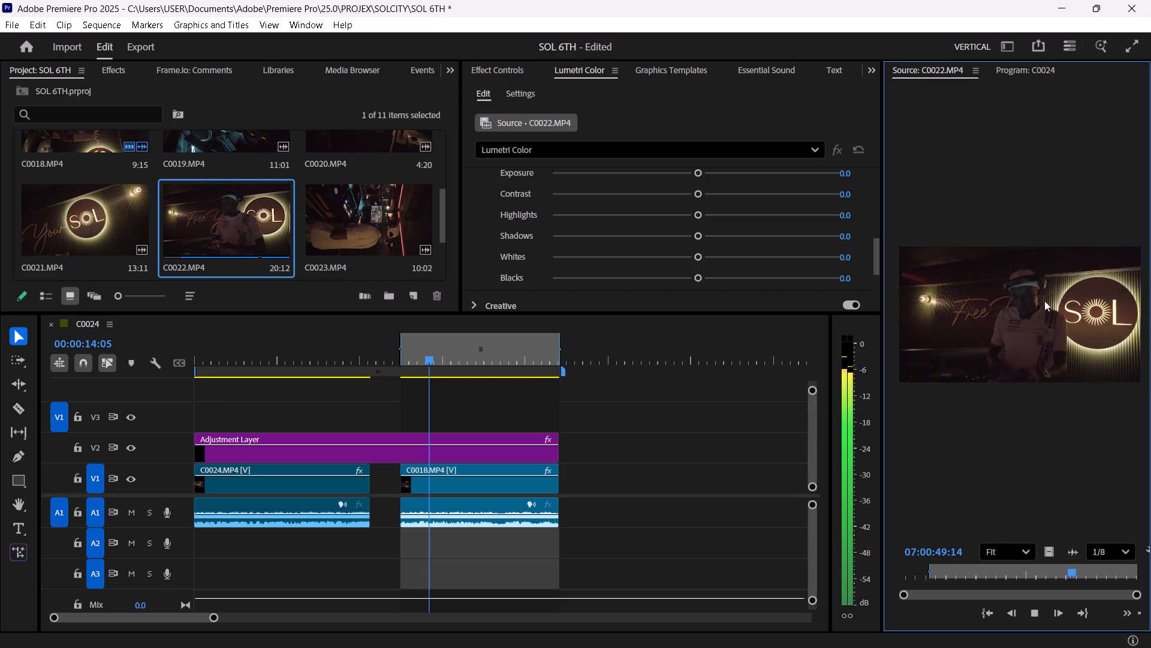
Play the C0022.MP4 source clip and mark its out point at 07:00:53:24.
key(space)
key(space)
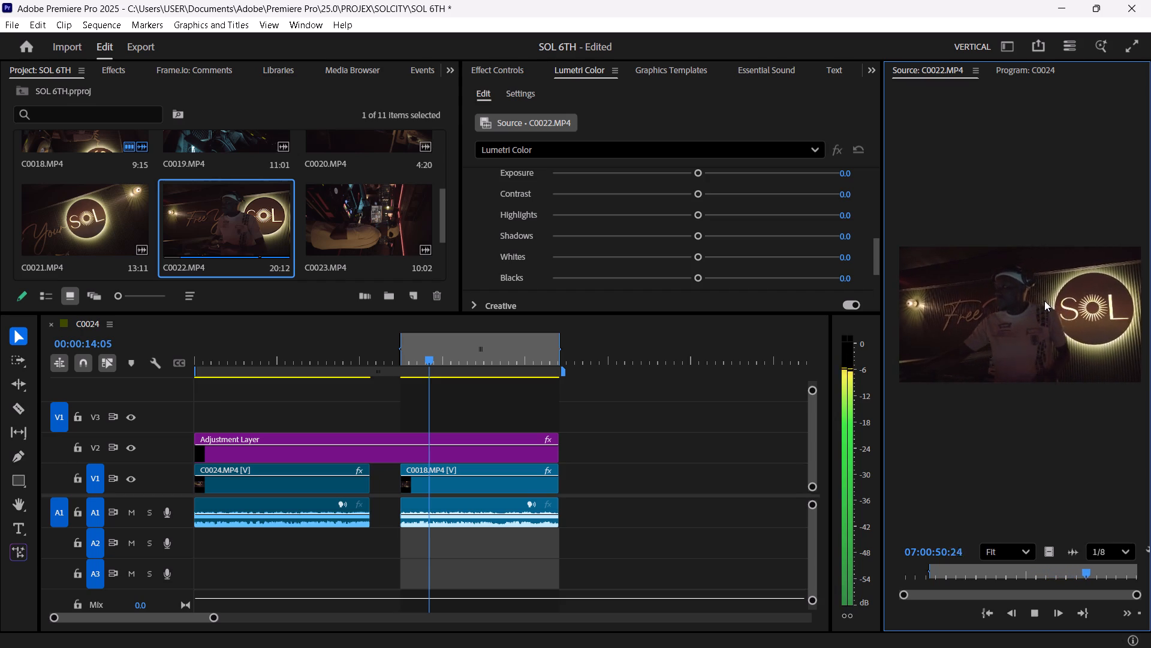
key(o)
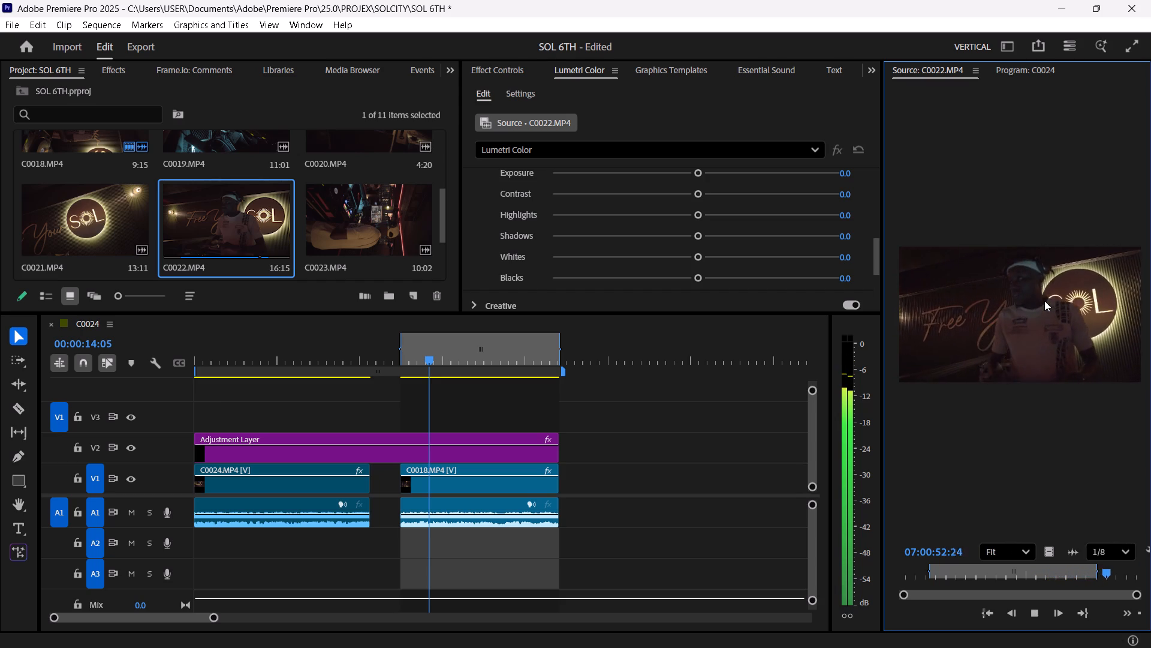
key(space)
text(o)
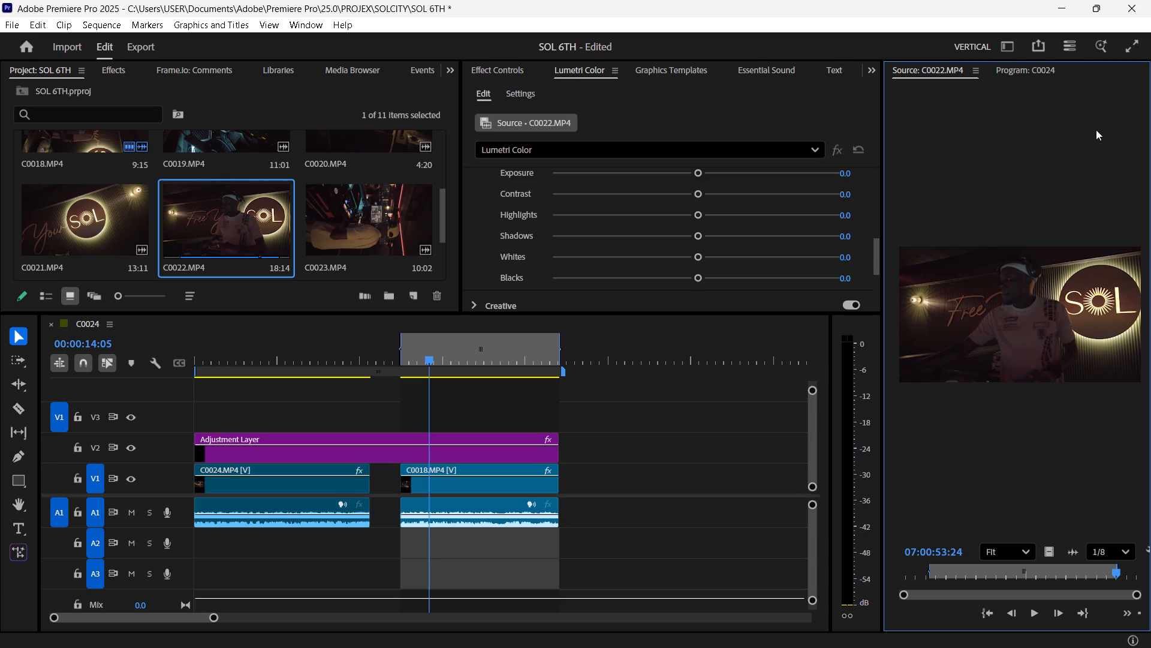
Place the marked C0022.MP4 range on V1 and A1 after a short gap, then trim its end to slightly longer than the C0018.MP4 clip.
drag(1039, 277, 599, 483)
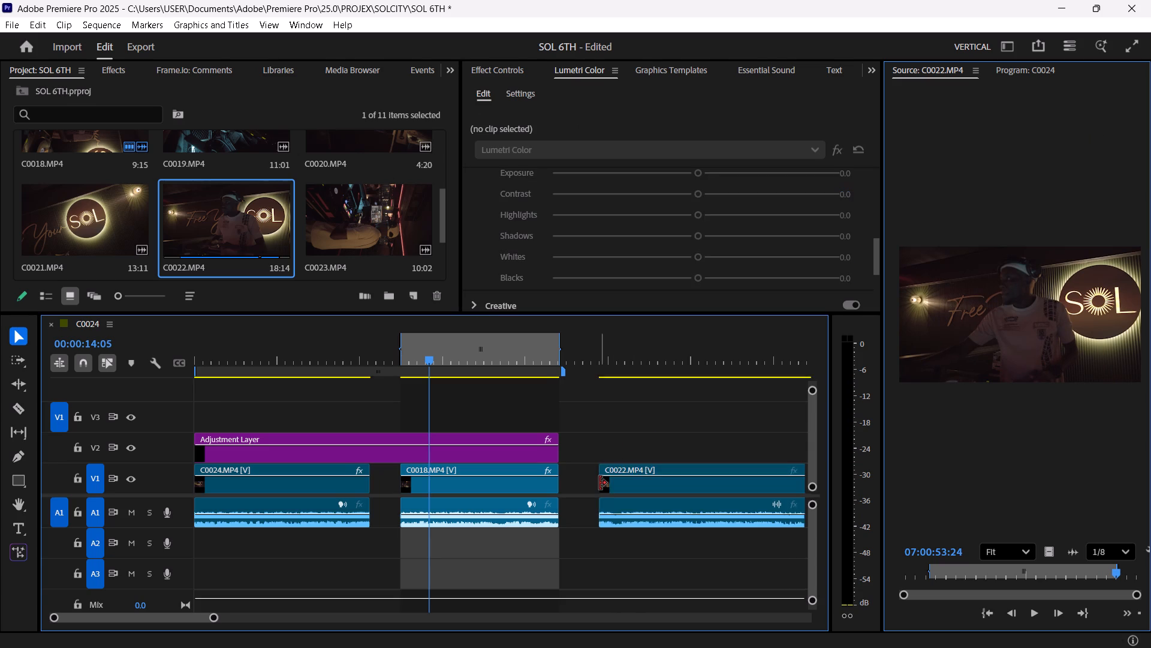
scroll(599, 483, left, 1)
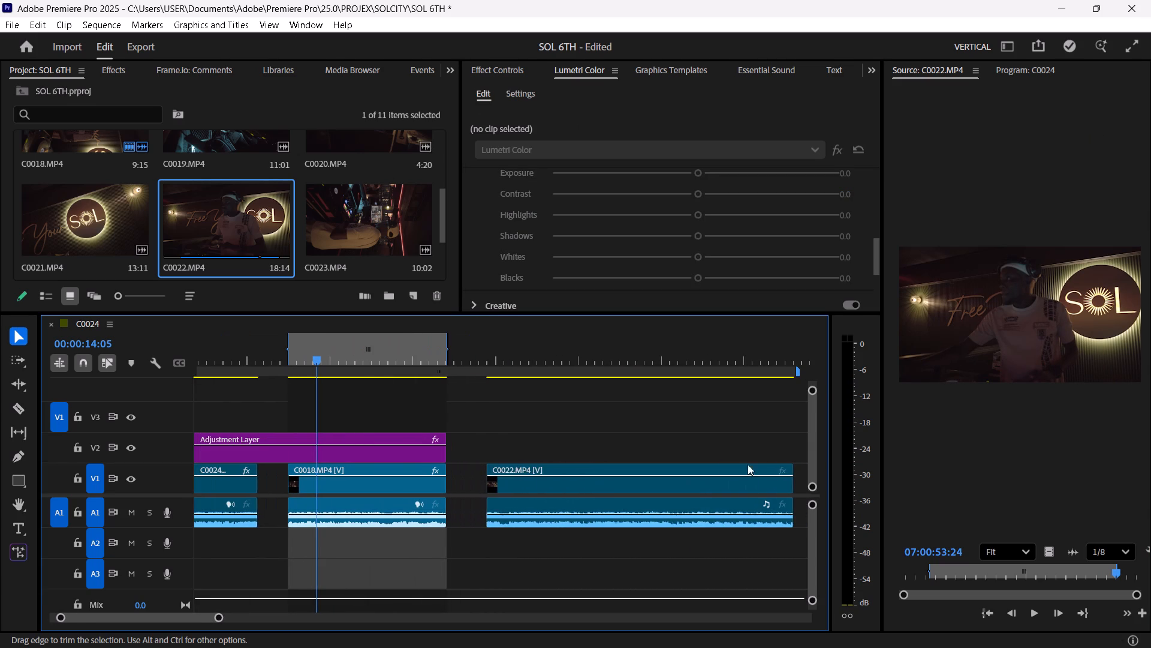
drag(788, 489, 660, 511)
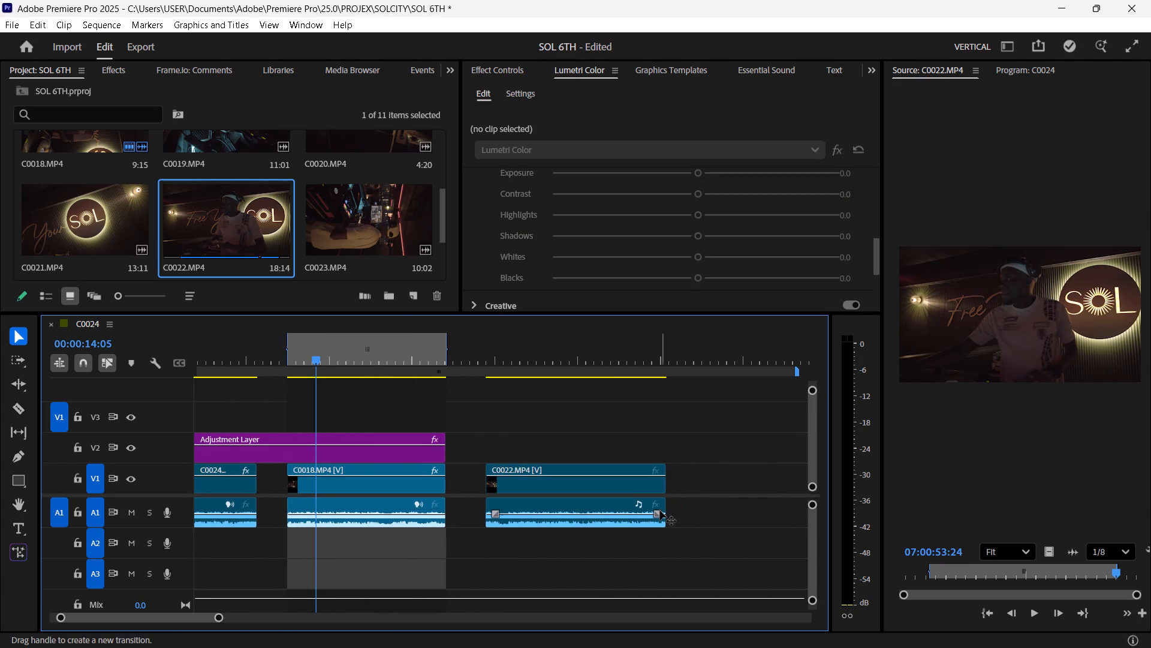
Open C0021.MP4 as source and mark a range from shortly after its start to 07:00:30:00.
double_click(56, 214)
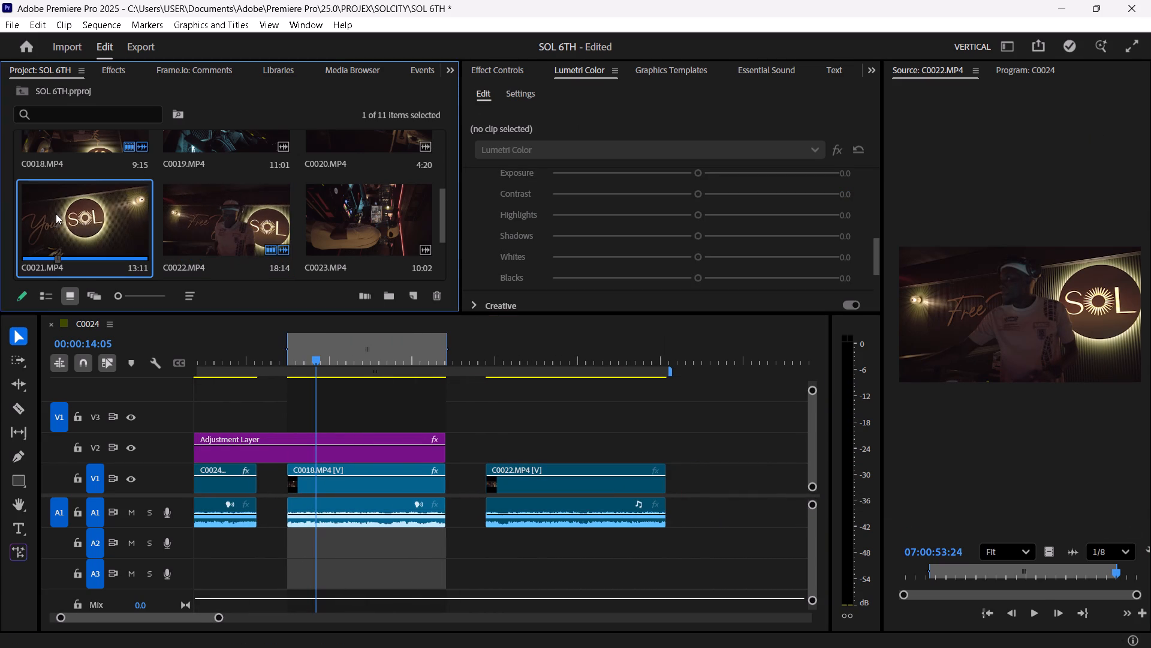
key(space)
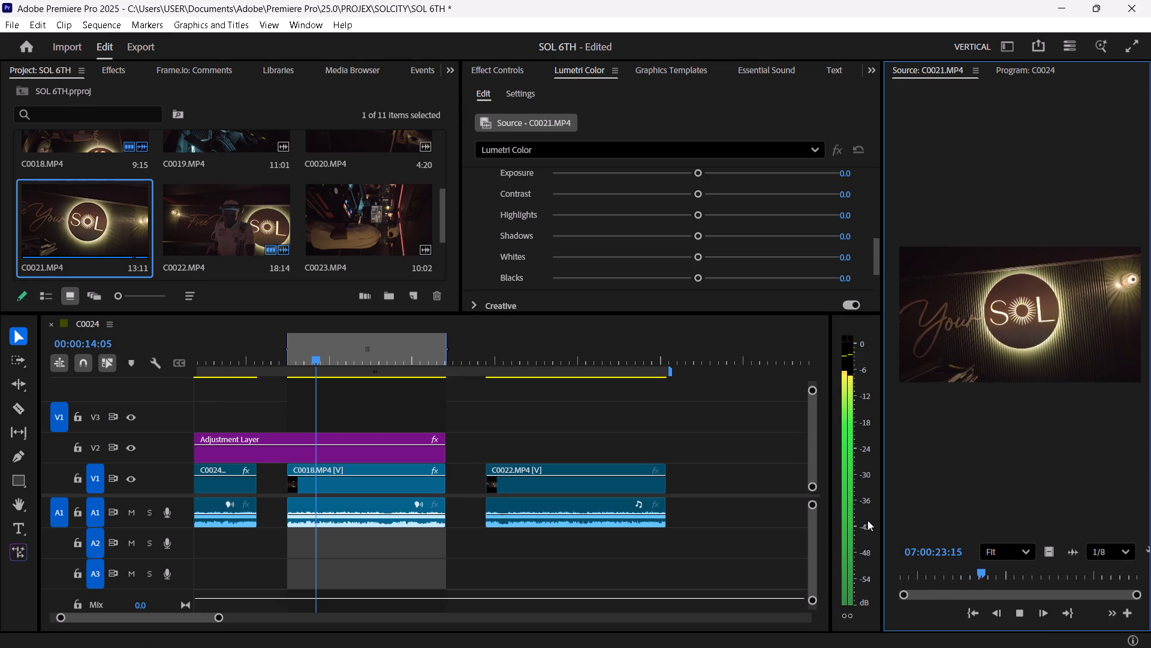
click(939, 573)
text(i)
key(space)
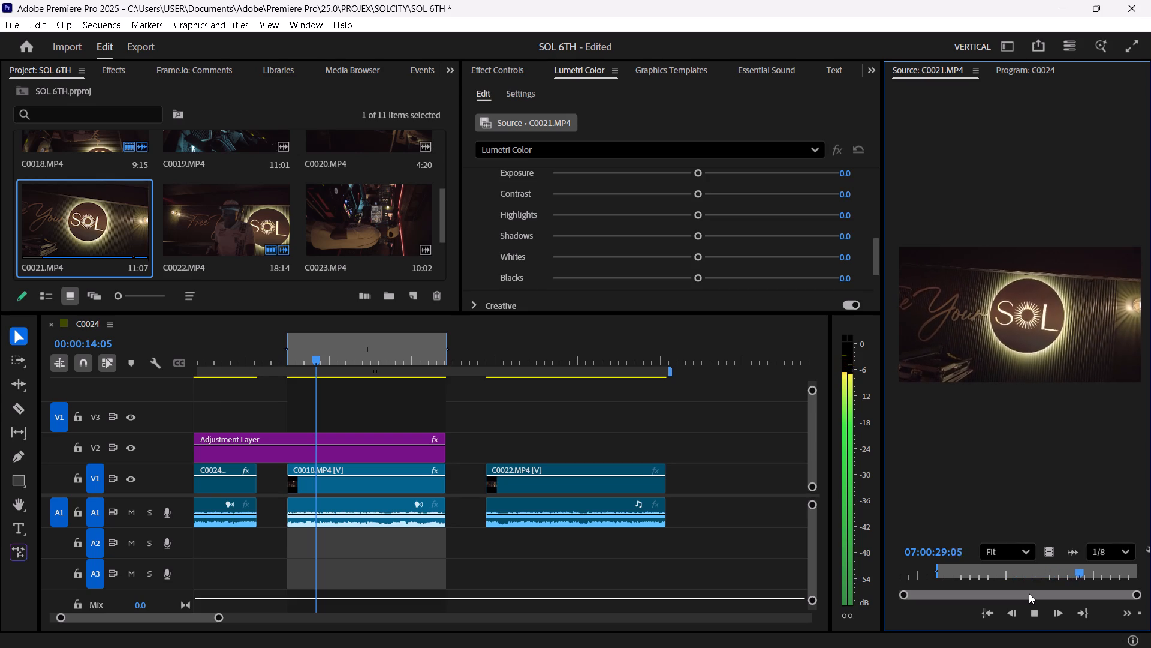
key(space)
key(o)
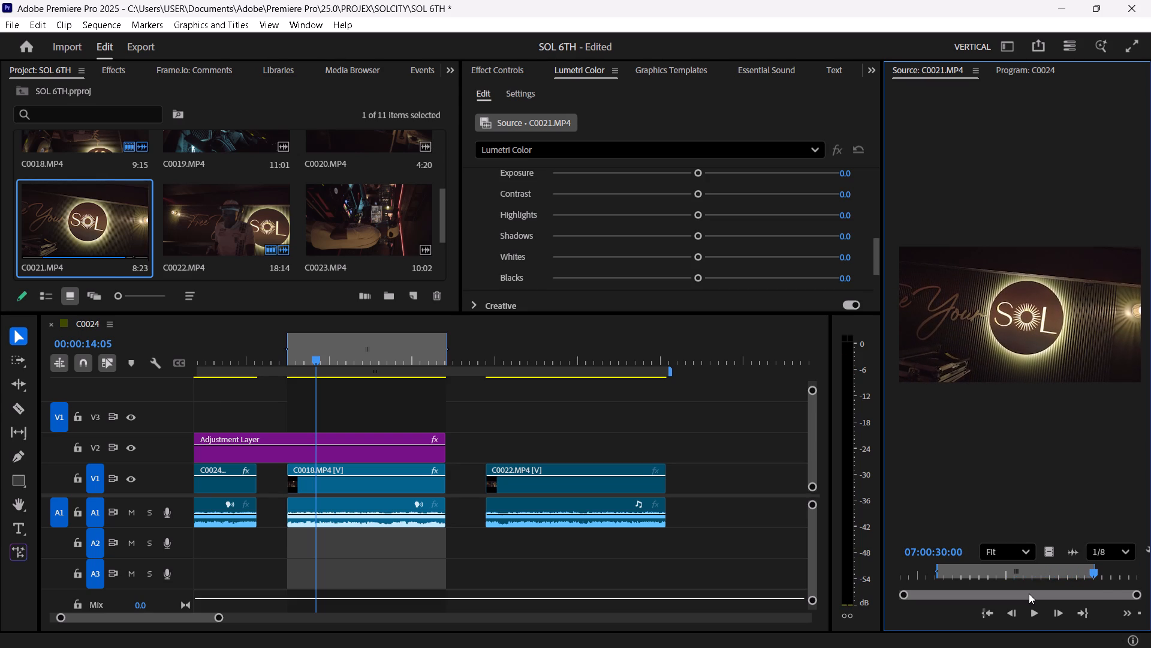
Place only the video of the marked C0021.MP4 range on V1, leaving a short gap after the C0022.MP4 clip.
drag(1050, 551, 779, 464)
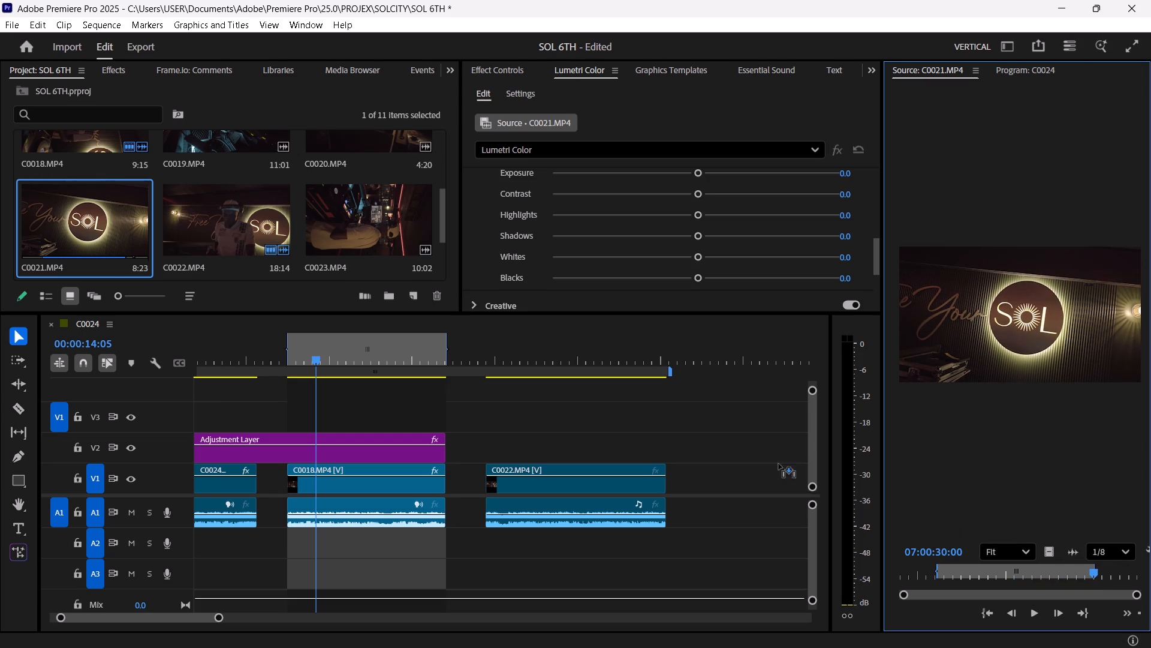
drag(779, 464, 707, 466)
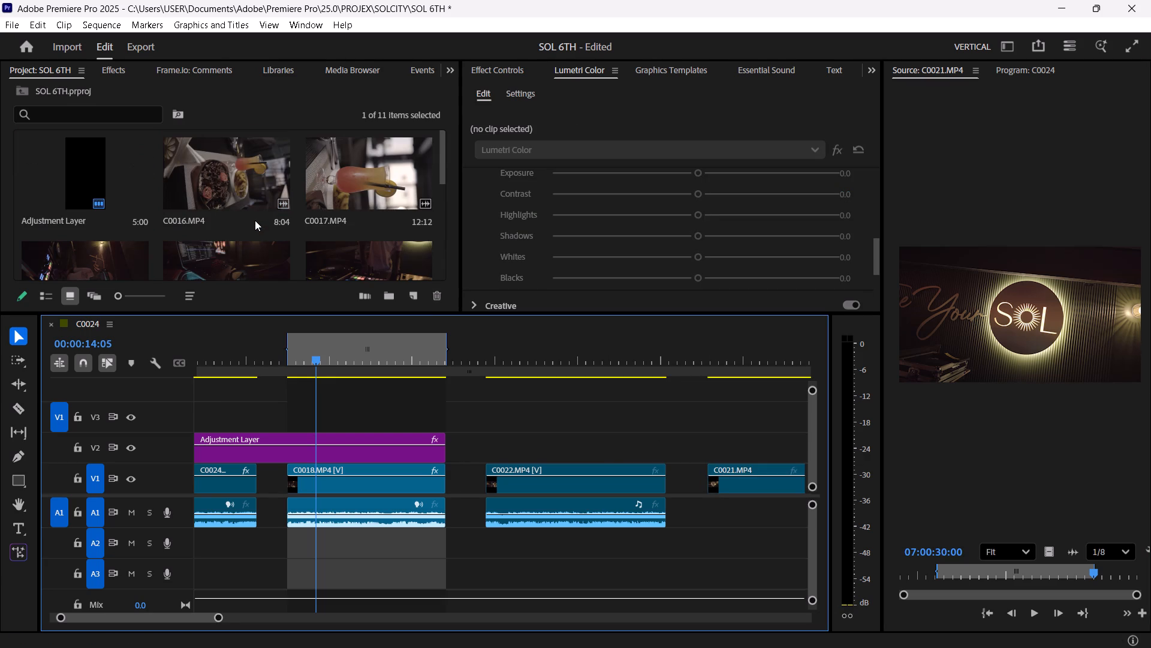
Open C0019.MP4 as source and mark a range from about 07:00:07:00 to 07:00:13:04.
triple_click(209, 261)
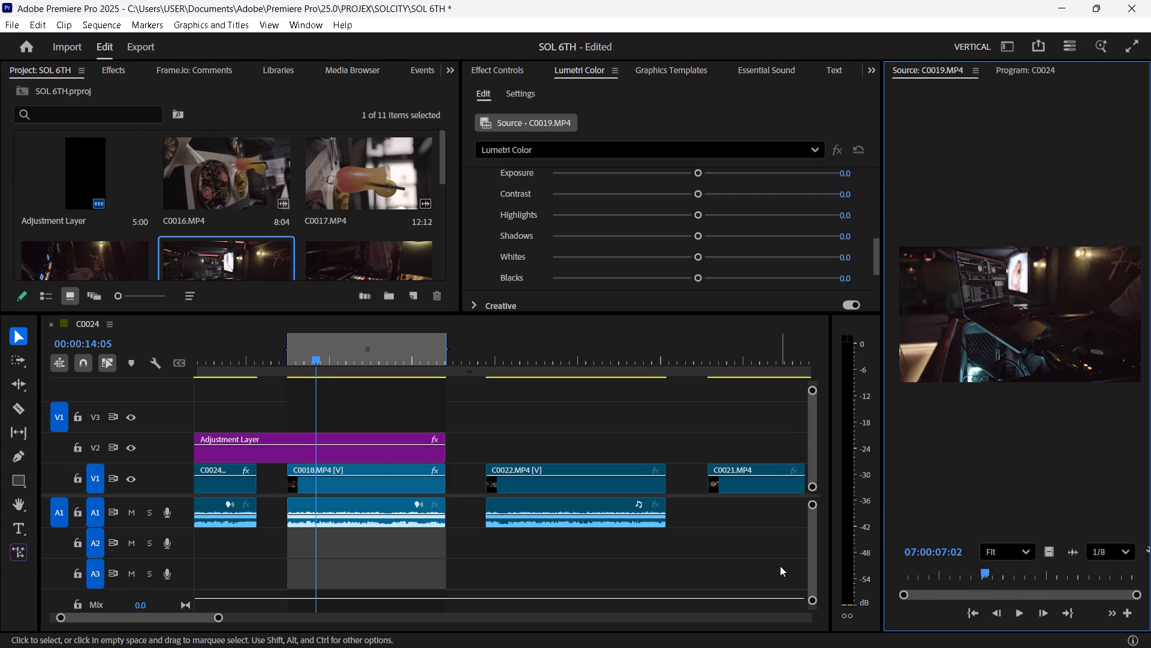
key(space)
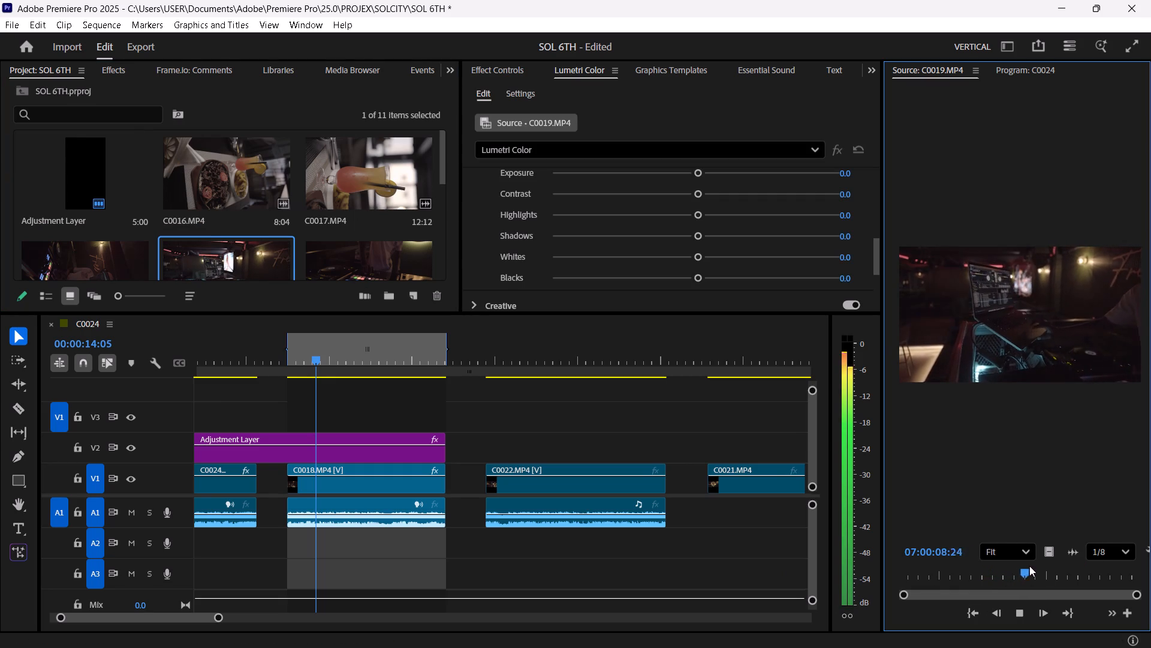
drag(1023, 570, 986, 573)
text(i)
key(space)
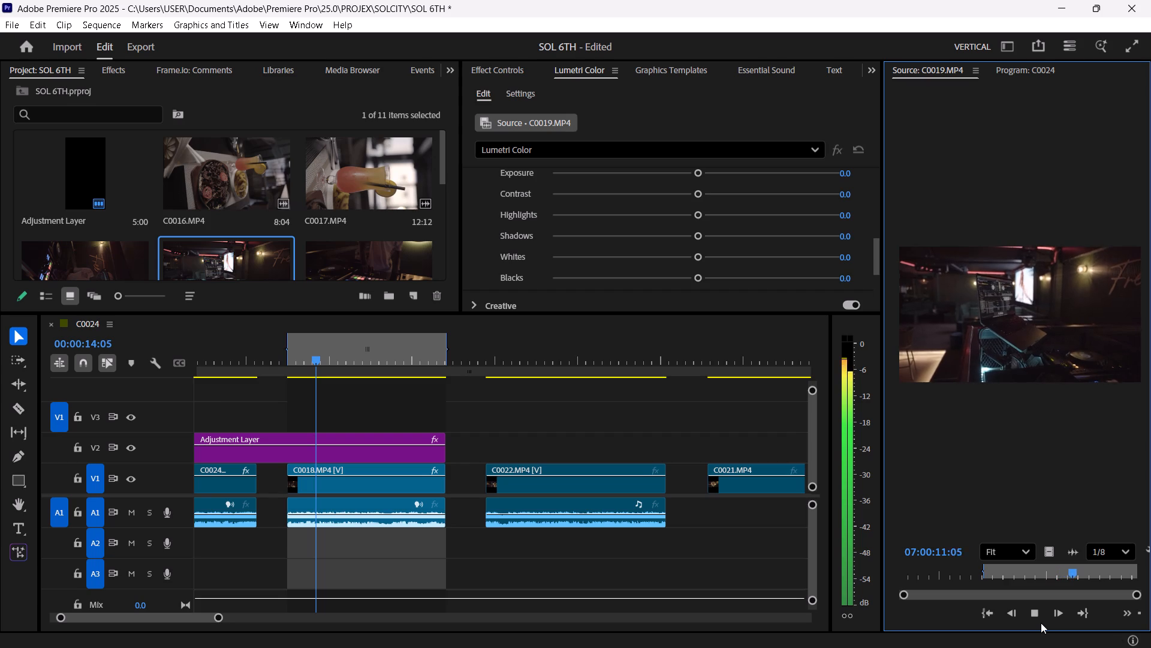
key(space)
key(space)
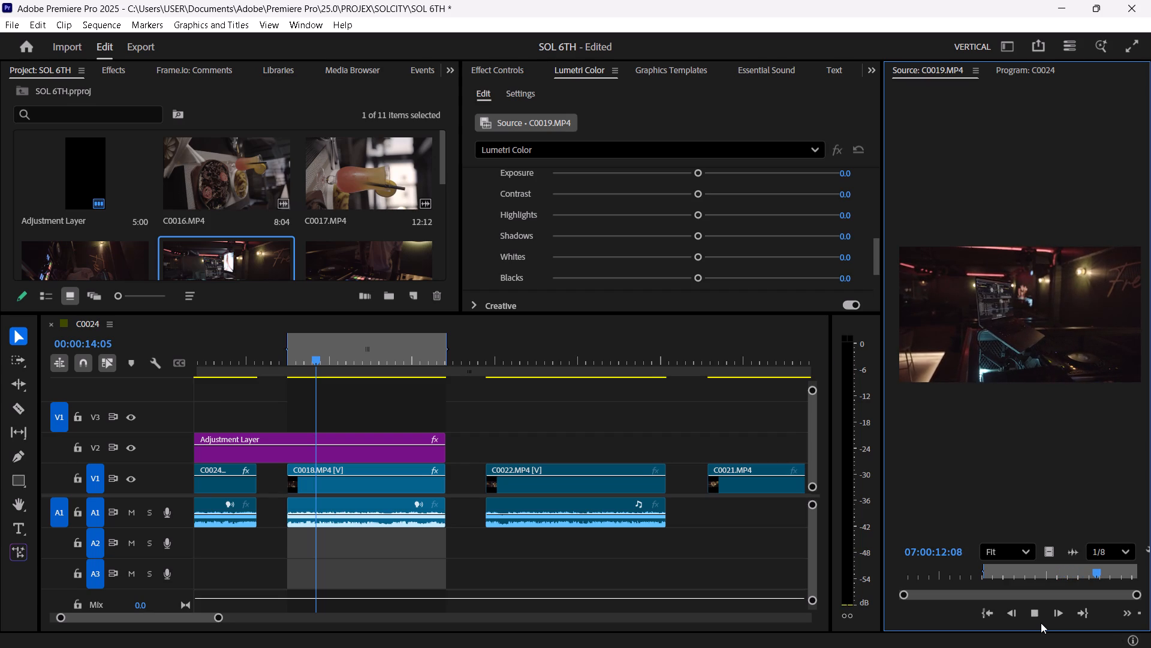
key(space)
text(o)
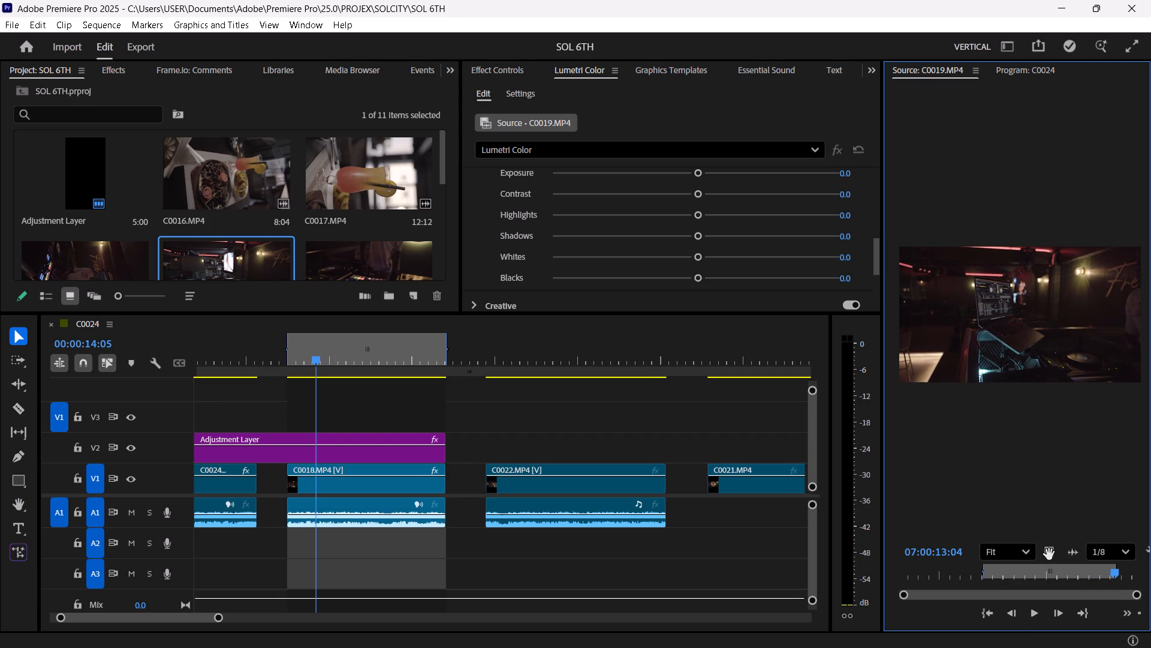
Place only the video of the marked C0019.MP4 range on V2, aligned with the start of C0022.MP4, and preview it.
drag(1049, 553, 489, 453)
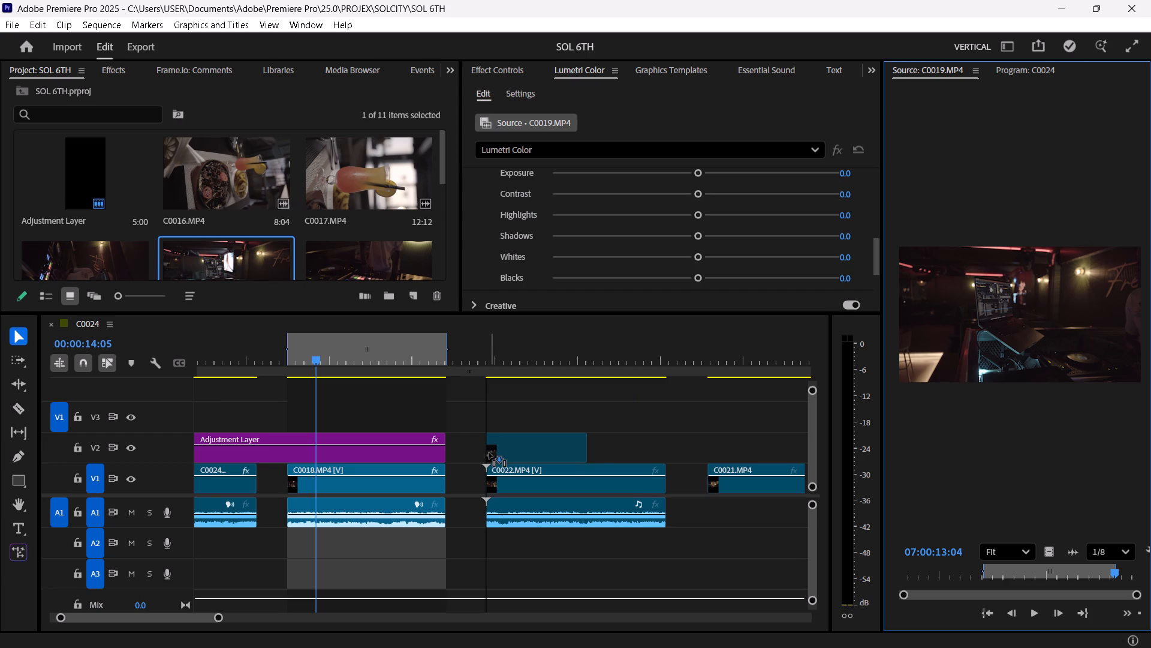
drag(489, 453, 488, 453)
click(492, 362)
key(space)
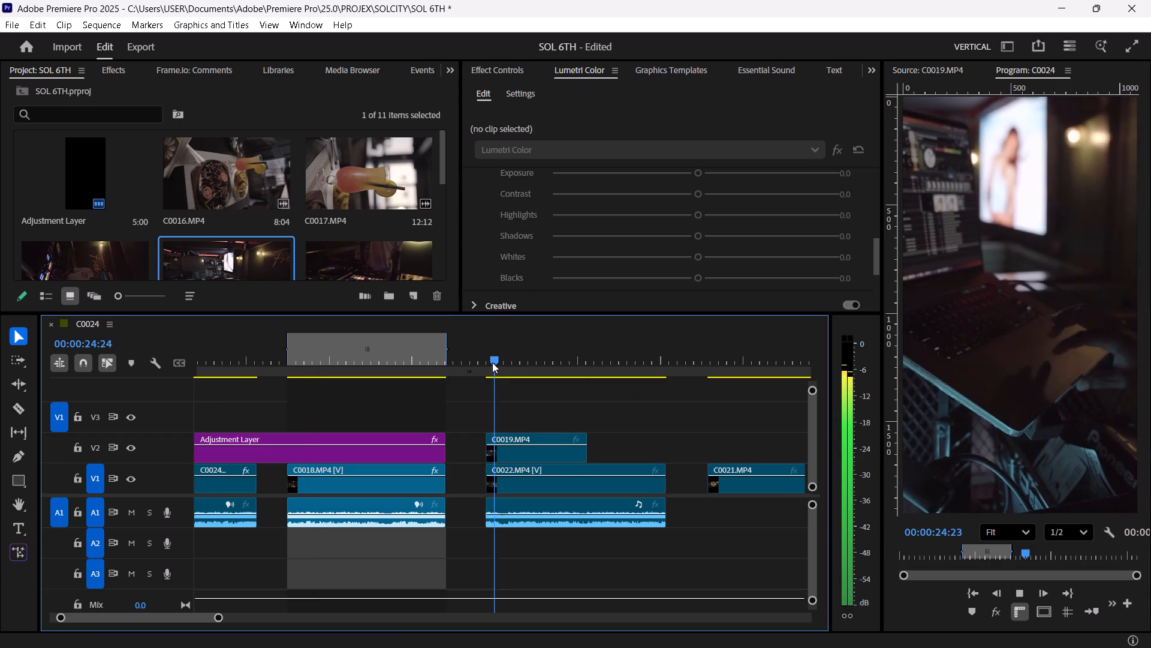
key(space)
Set the scale of the C0019.MP4 clip on V2 to 50.
click(529, 458)
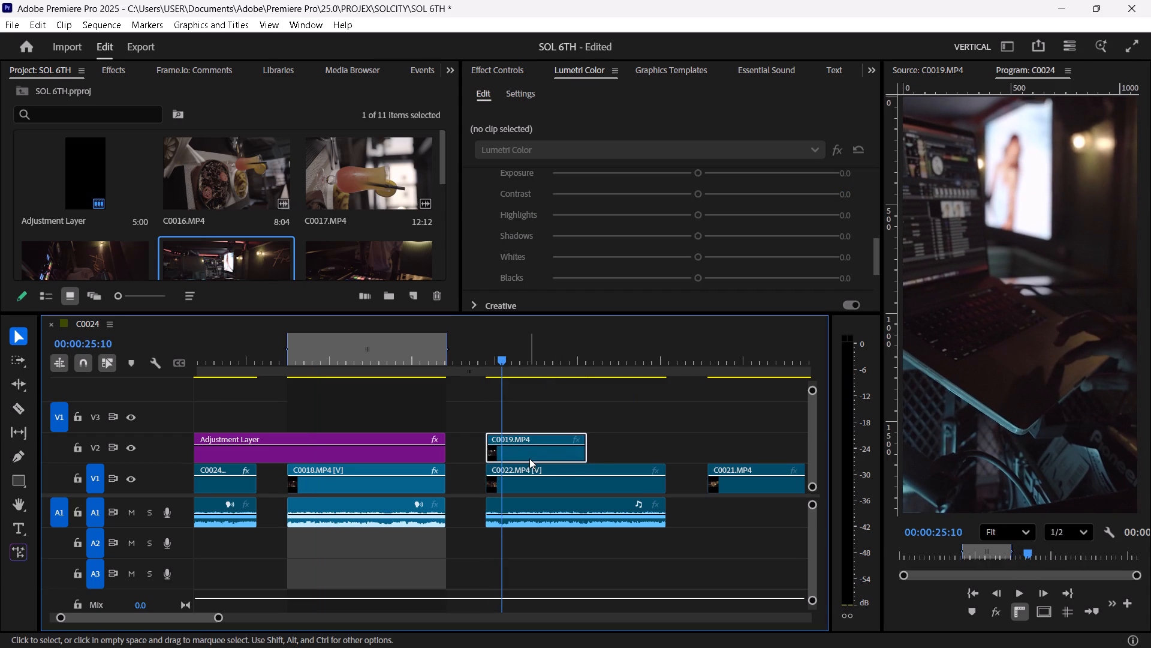
click(516, 78)
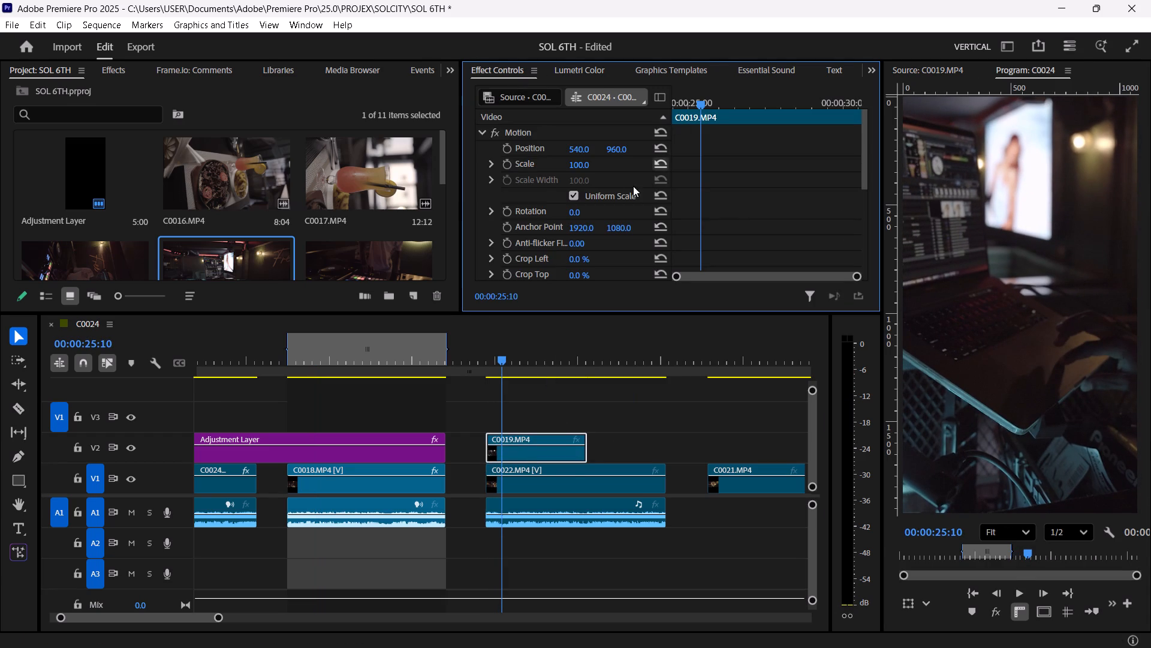
drag(573, 168, 525, 167)
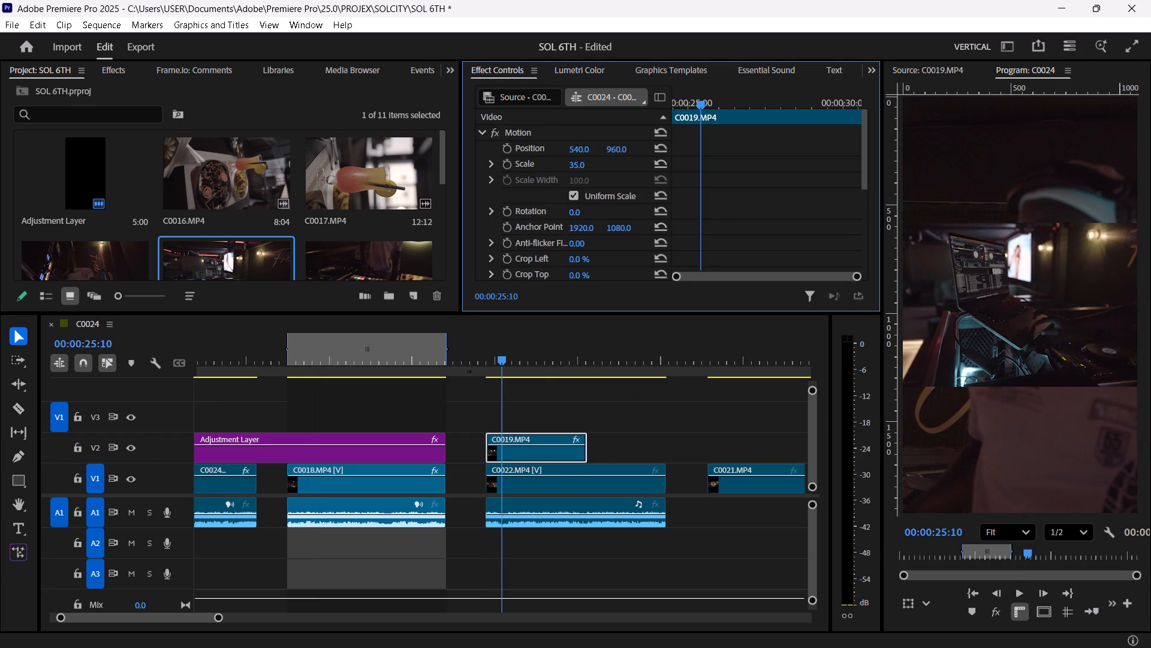
drag(525, 167, 532, 167)
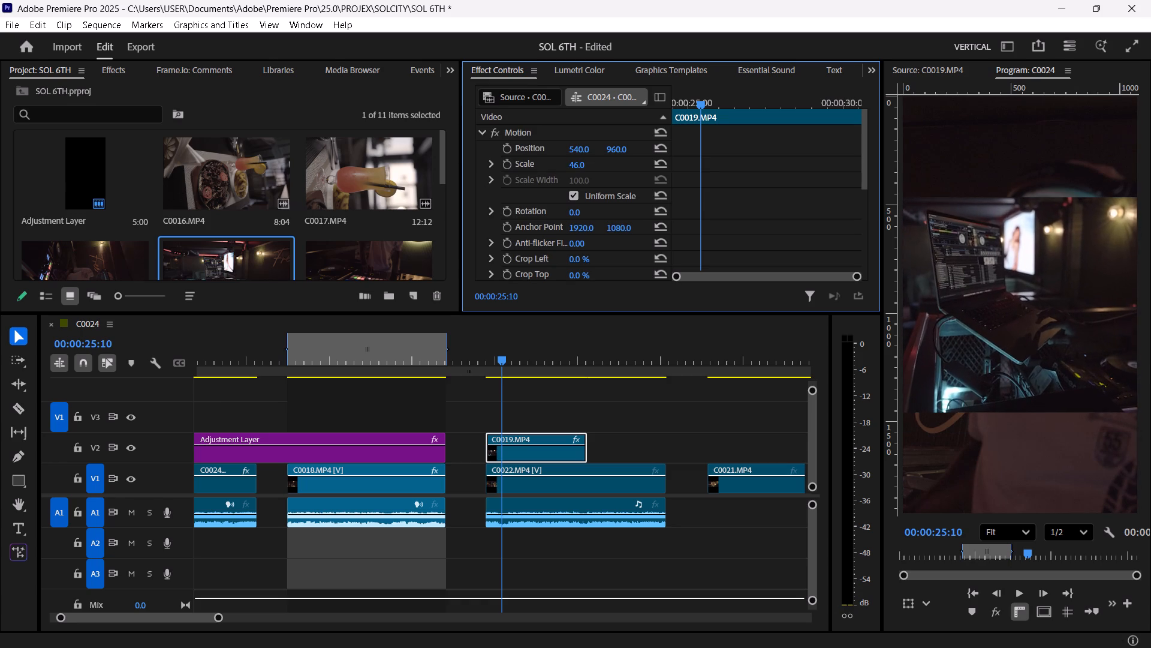
drag(532, 167, 535, 167)
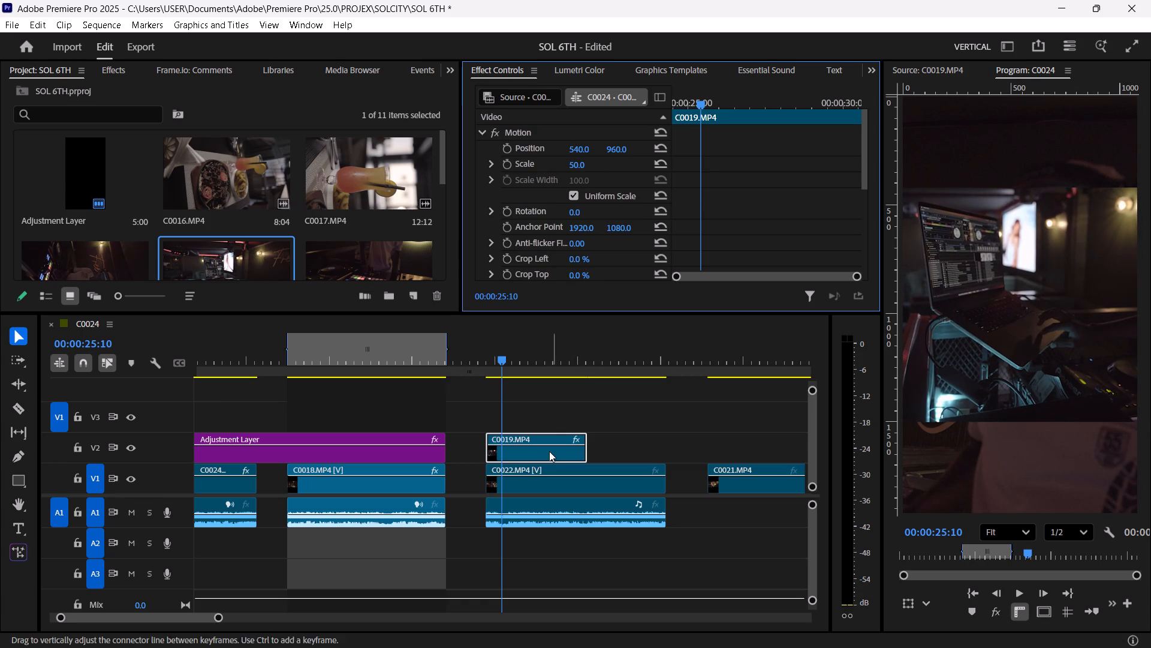
Set the C0022.MP4 clip's scale to 50 and move it down to a vertical position of 1591.
click(536, 471)
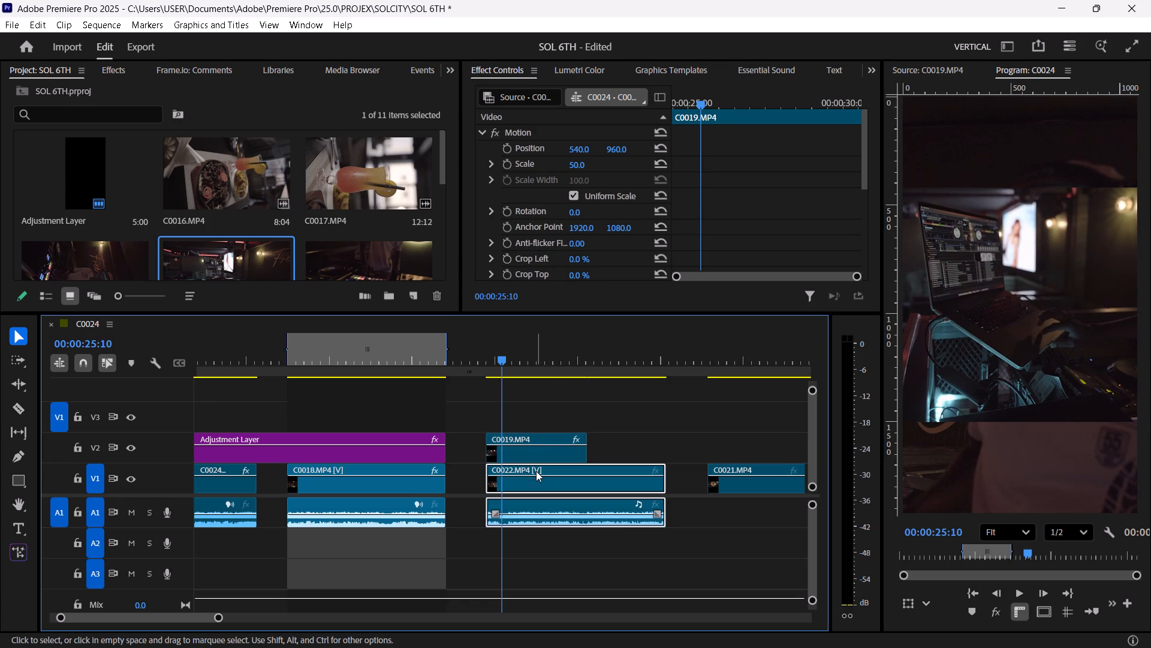
drag(578, 168, 532, 175)
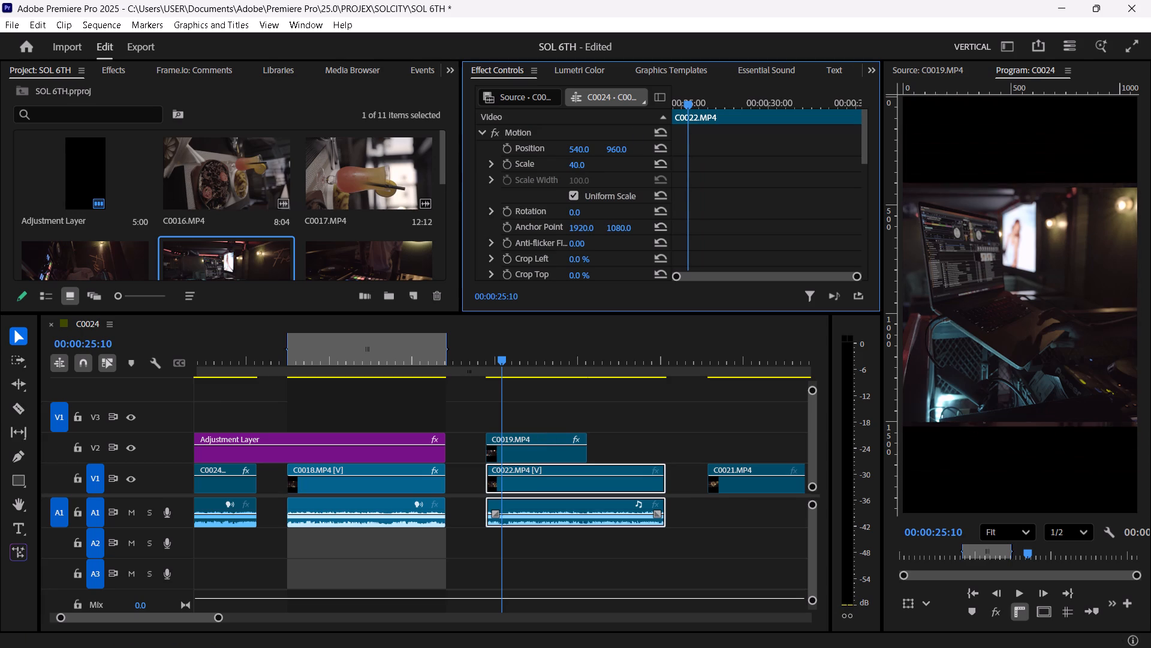
drag(532, 175, 530, 175)
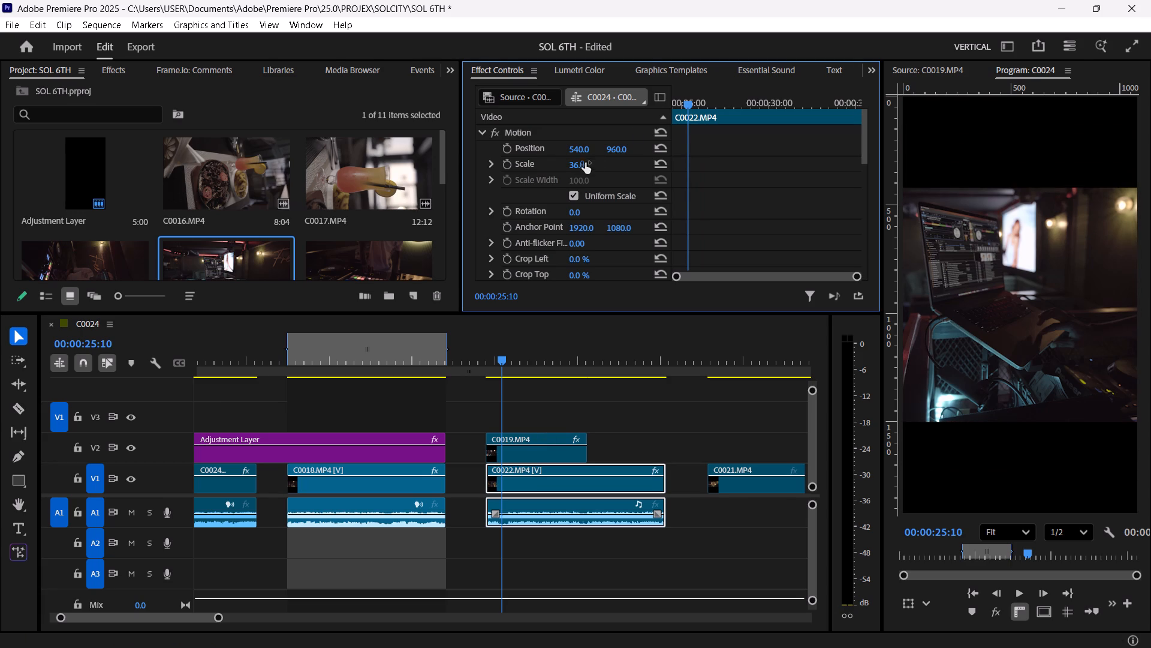
click(576, 166)
key(BackSpace)
text(50)
click(625, 162)
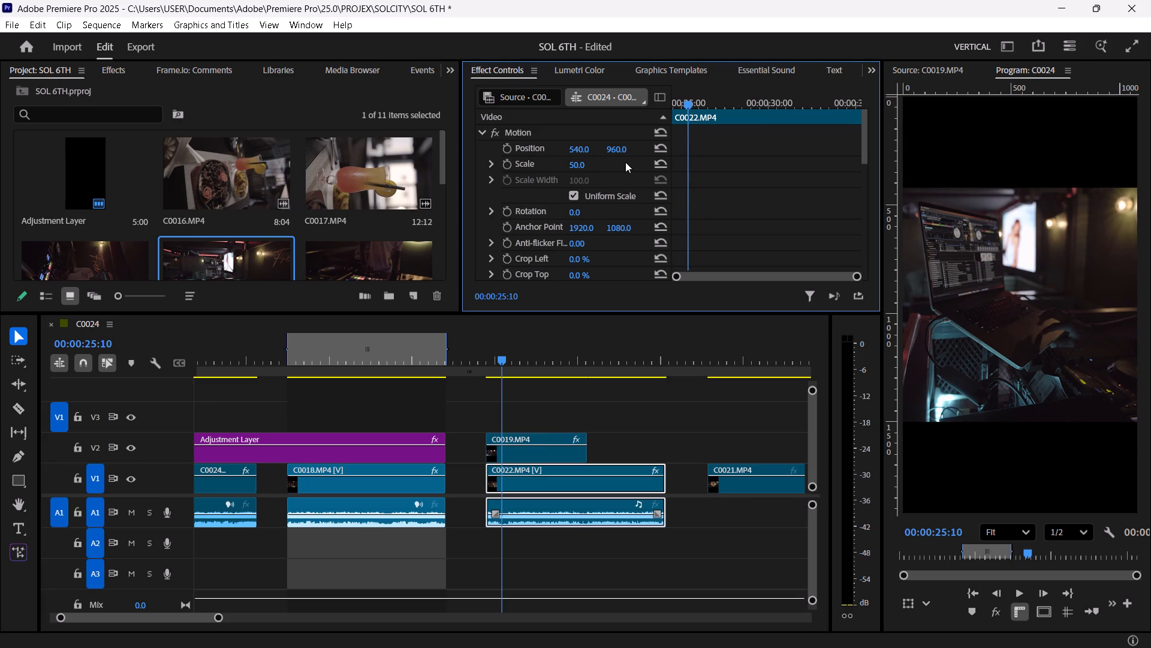
drag(614, 152, 1086, 211)
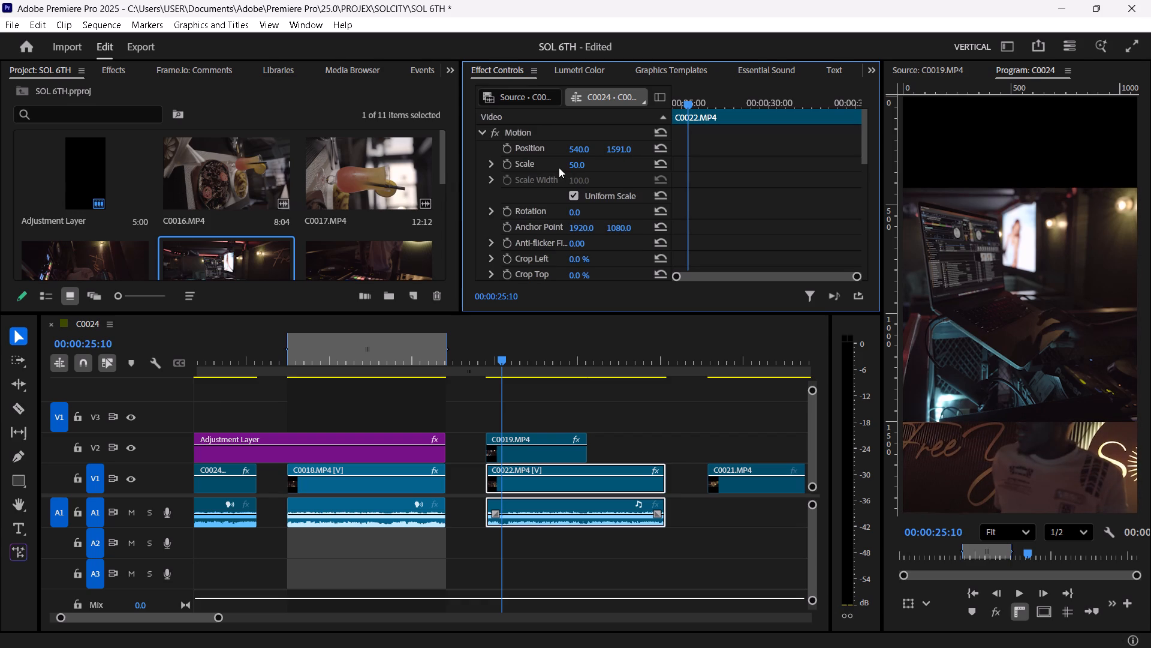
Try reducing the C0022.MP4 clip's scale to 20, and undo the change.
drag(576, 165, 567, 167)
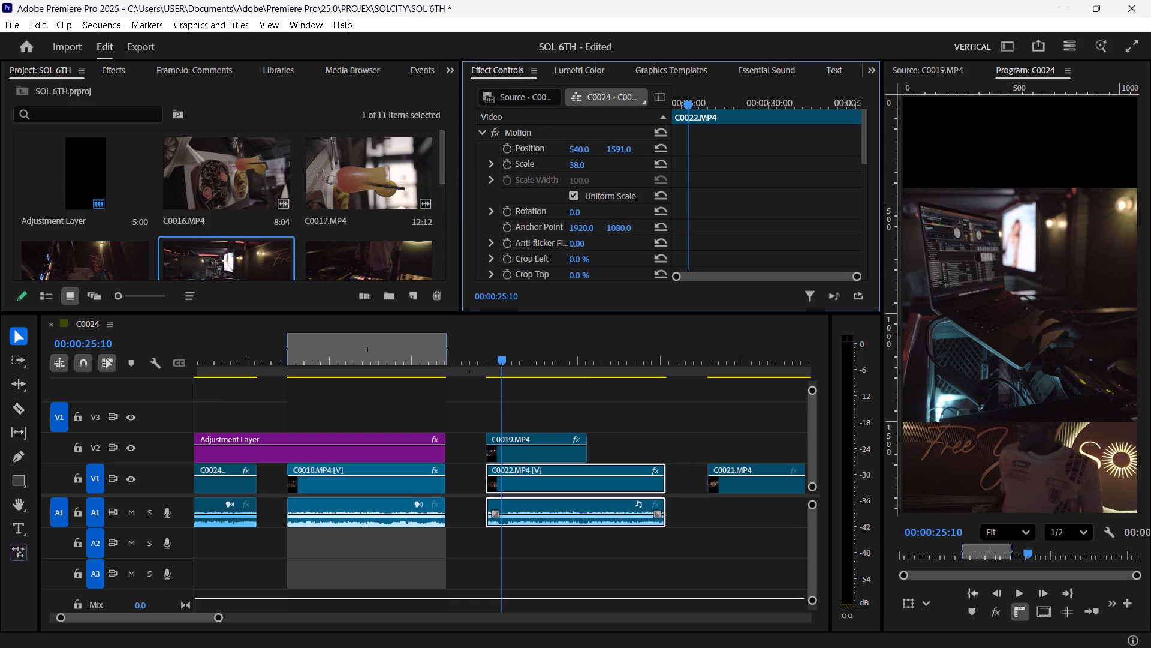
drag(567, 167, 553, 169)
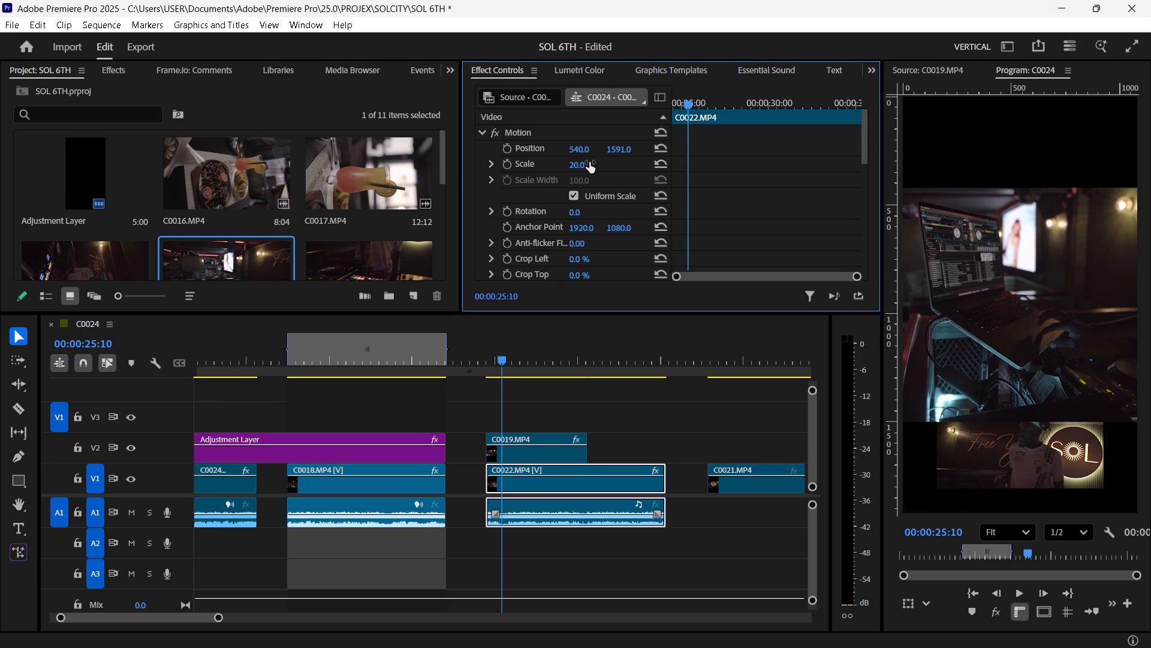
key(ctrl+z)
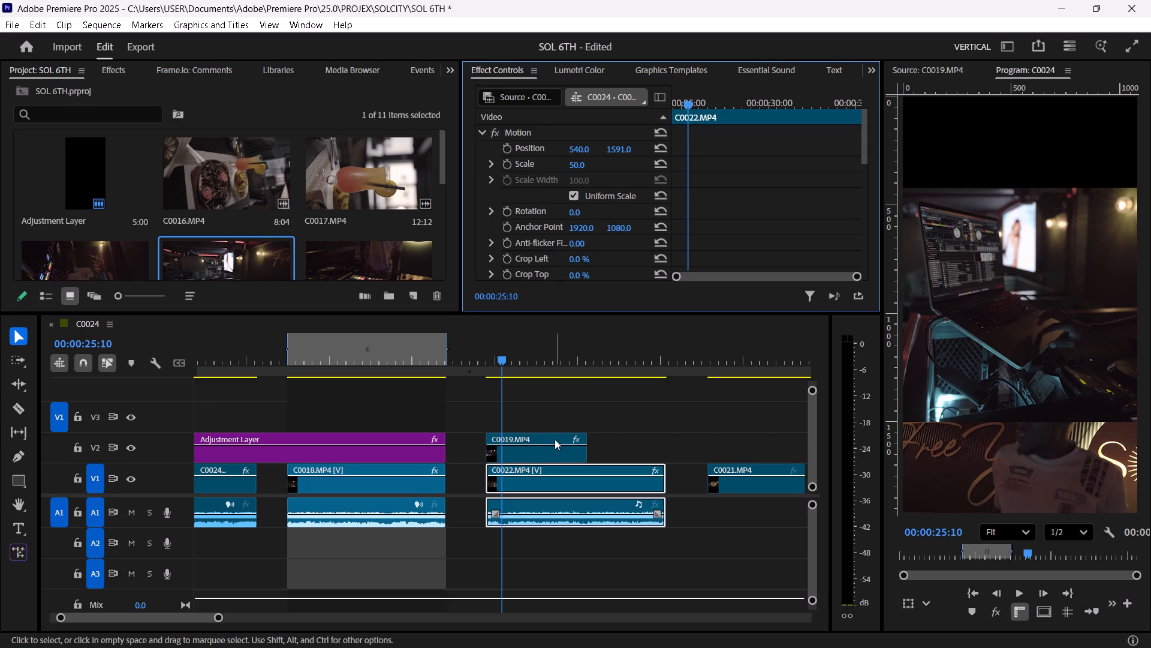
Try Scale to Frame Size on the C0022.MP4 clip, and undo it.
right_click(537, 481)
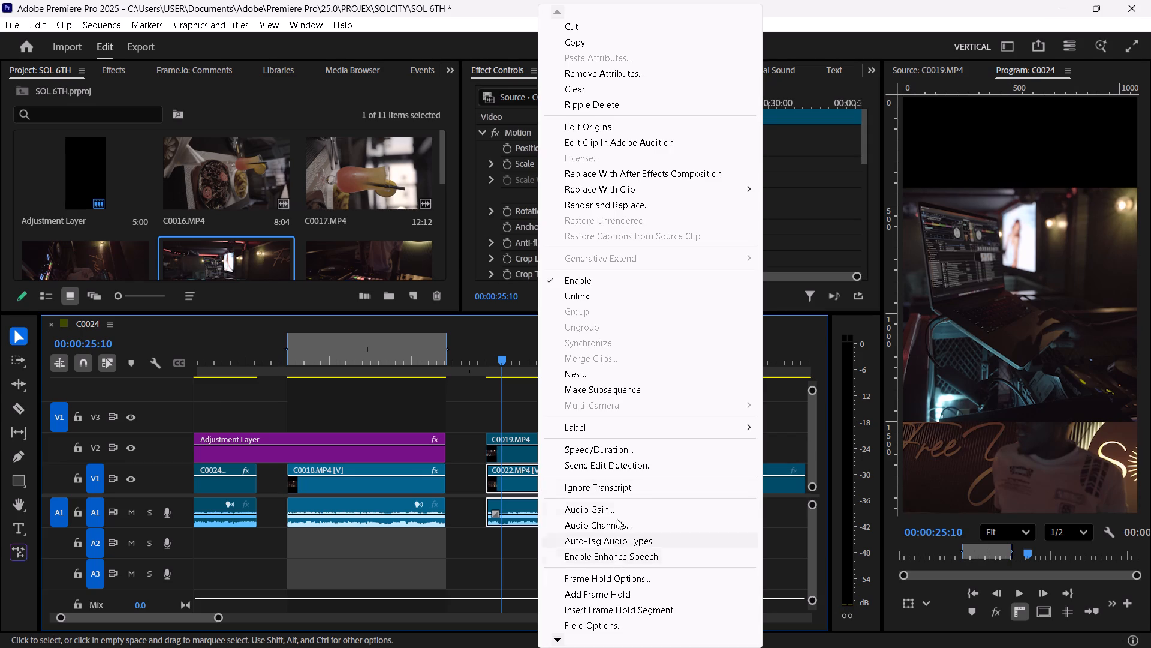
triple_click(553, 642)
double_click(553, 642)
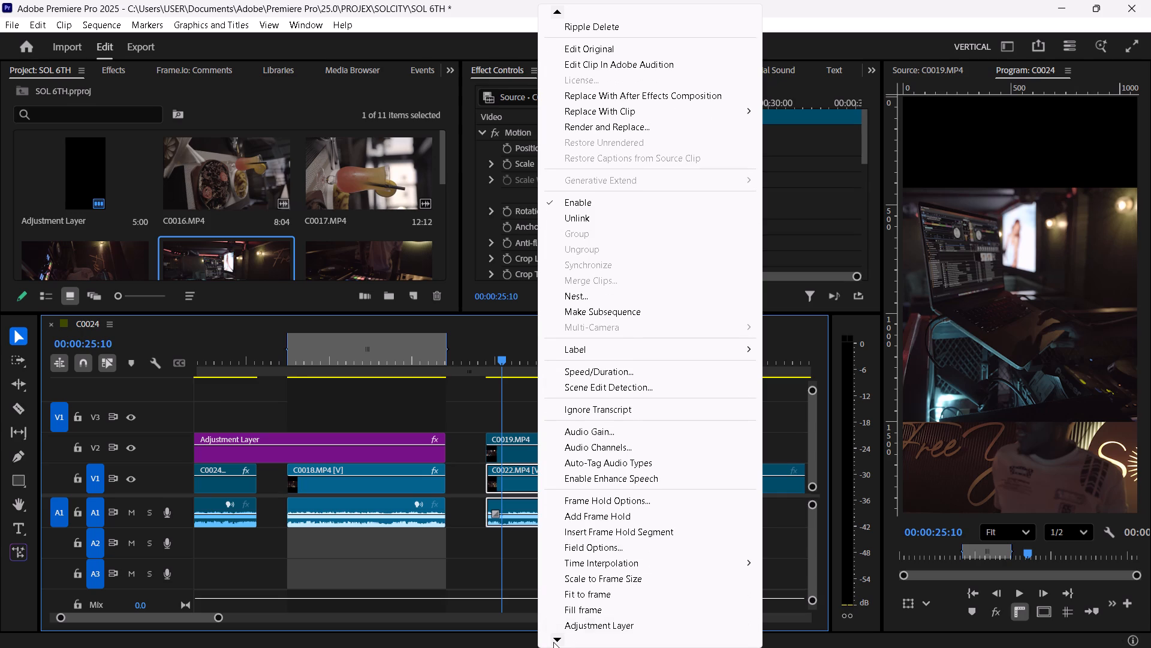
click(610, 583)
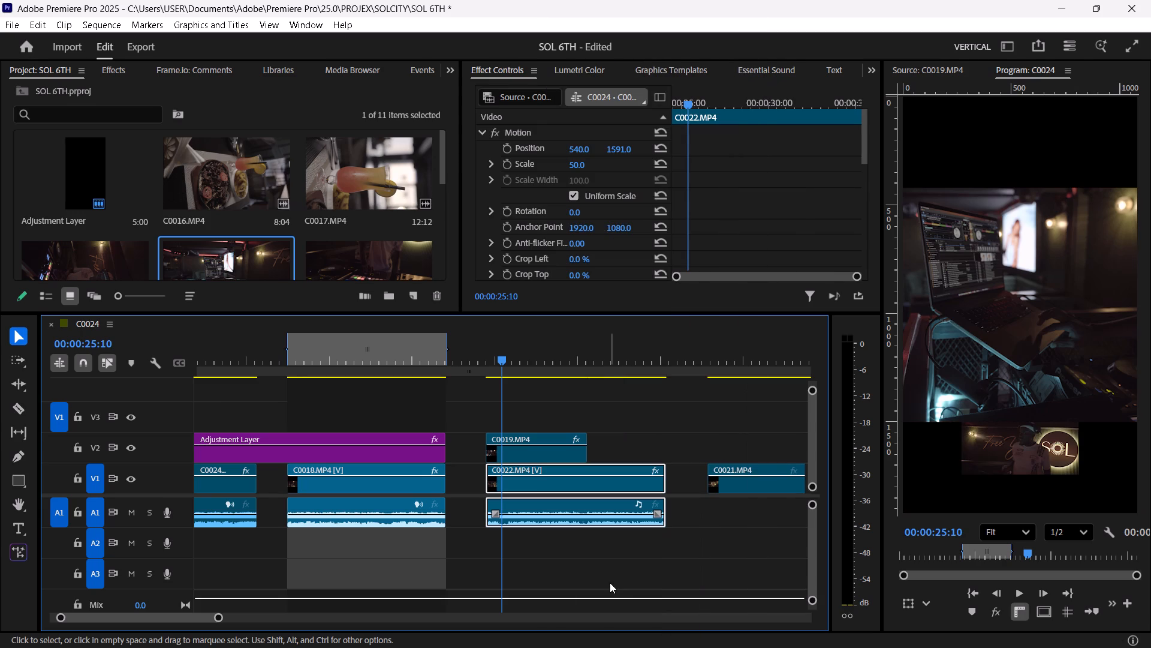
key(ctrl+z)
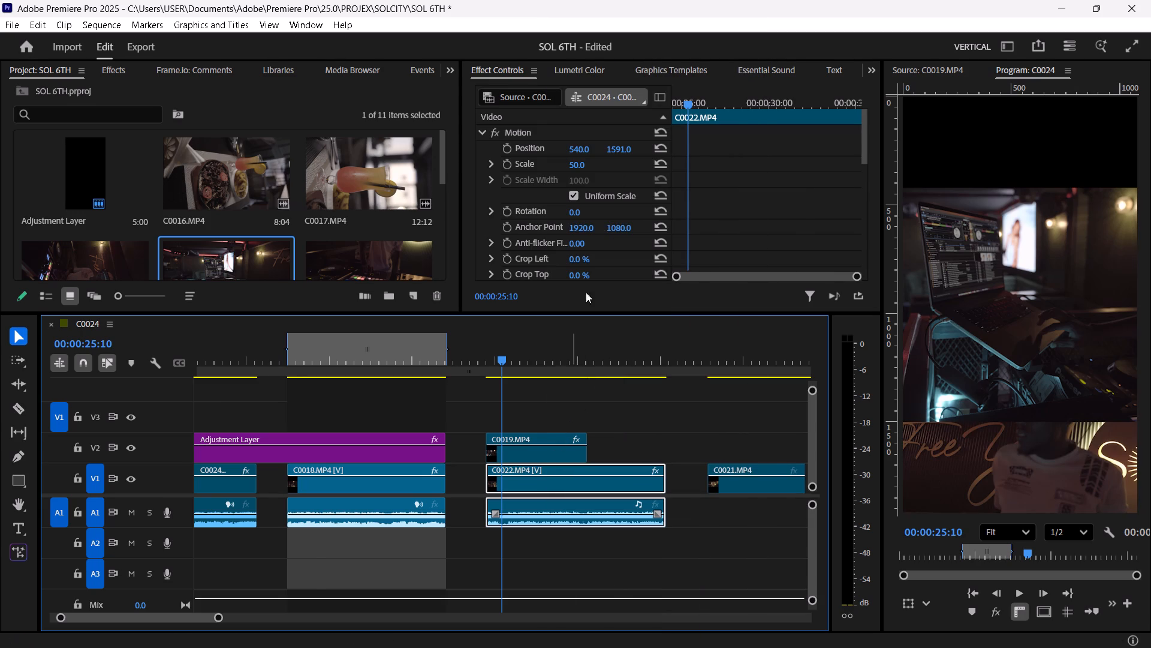
Move the C0019.MP4 clip up to a vertical position of 512 so it fills the frame's upper half.
click(518, 452)
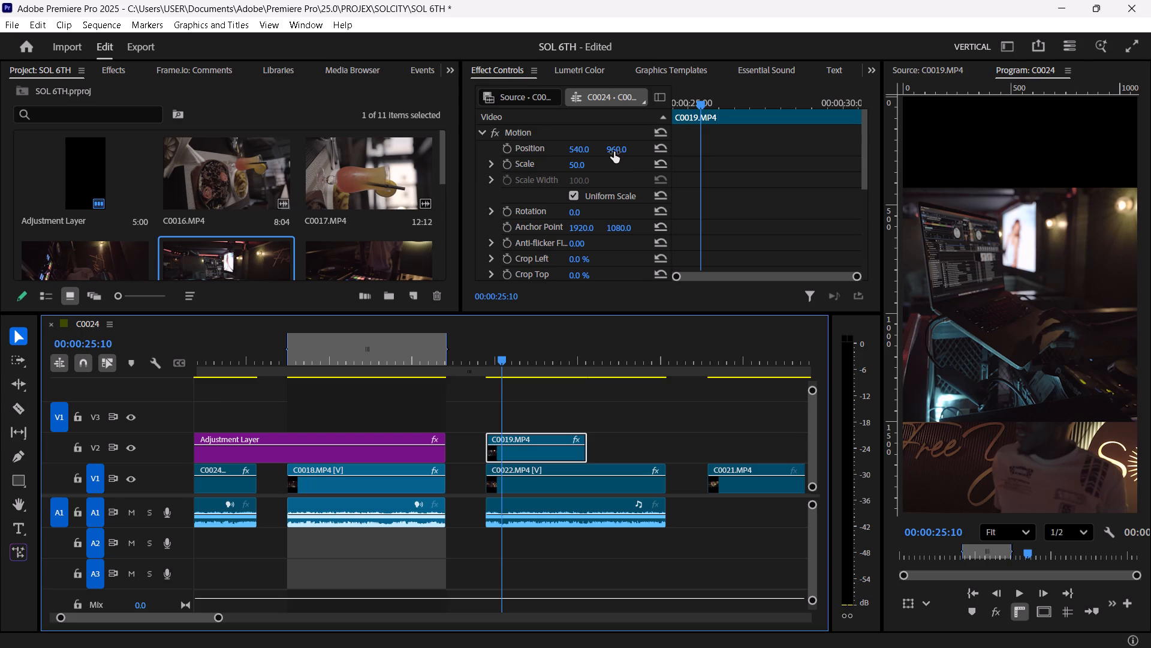
drag(614, 152, 261, 136)
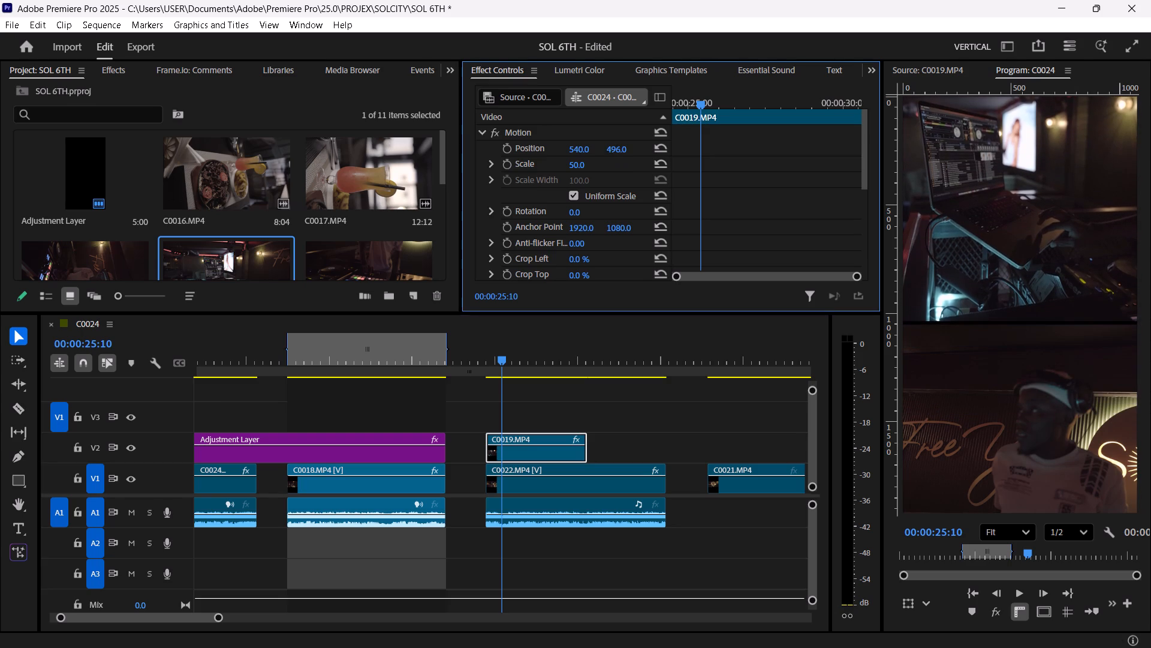
drag(261, 136, 272, 135)
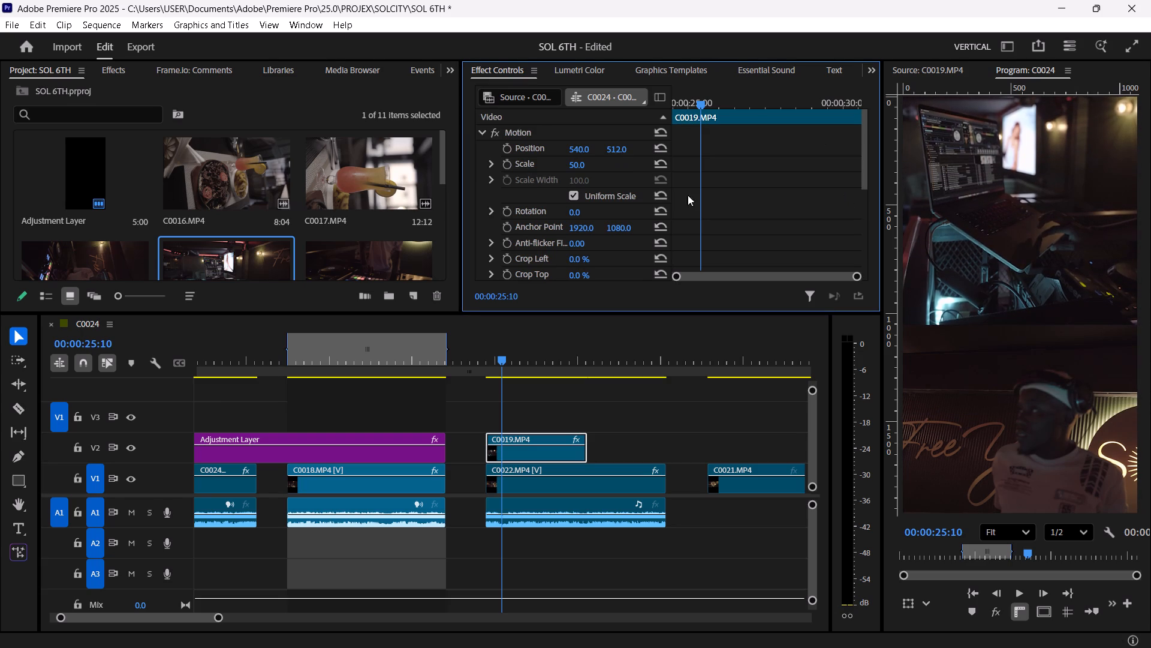
Set the C0022.MP4 clip's vertical position to 1455 and play through the stacked section.
click(546, 481)
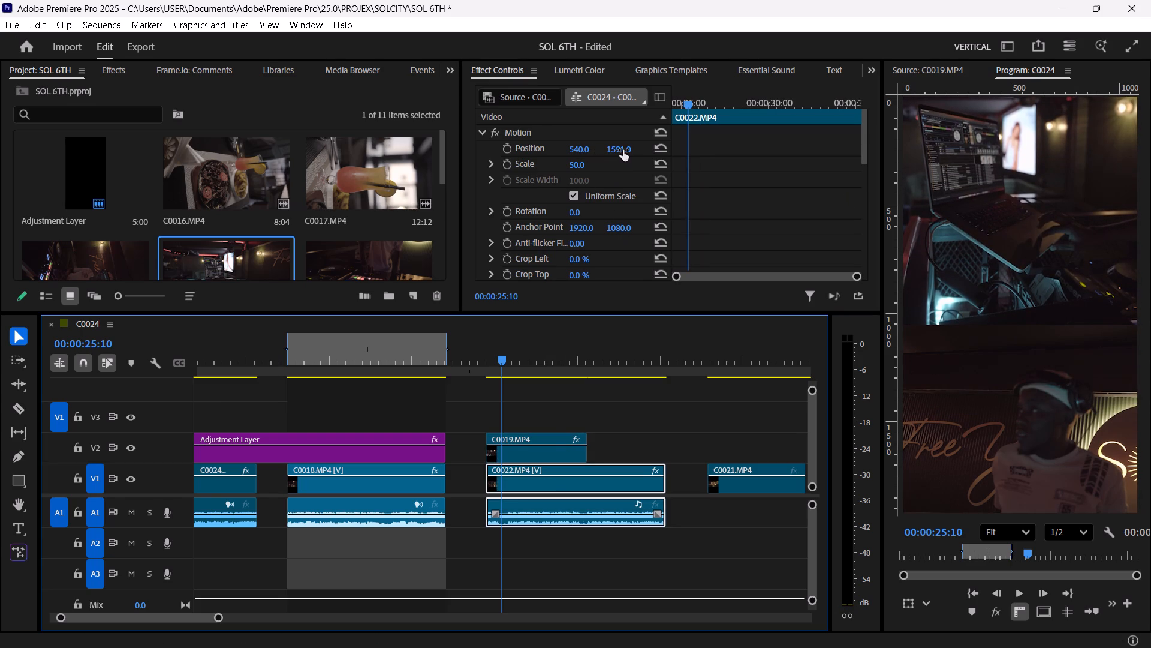
drag(623, 150, 520, 133)
key(space)
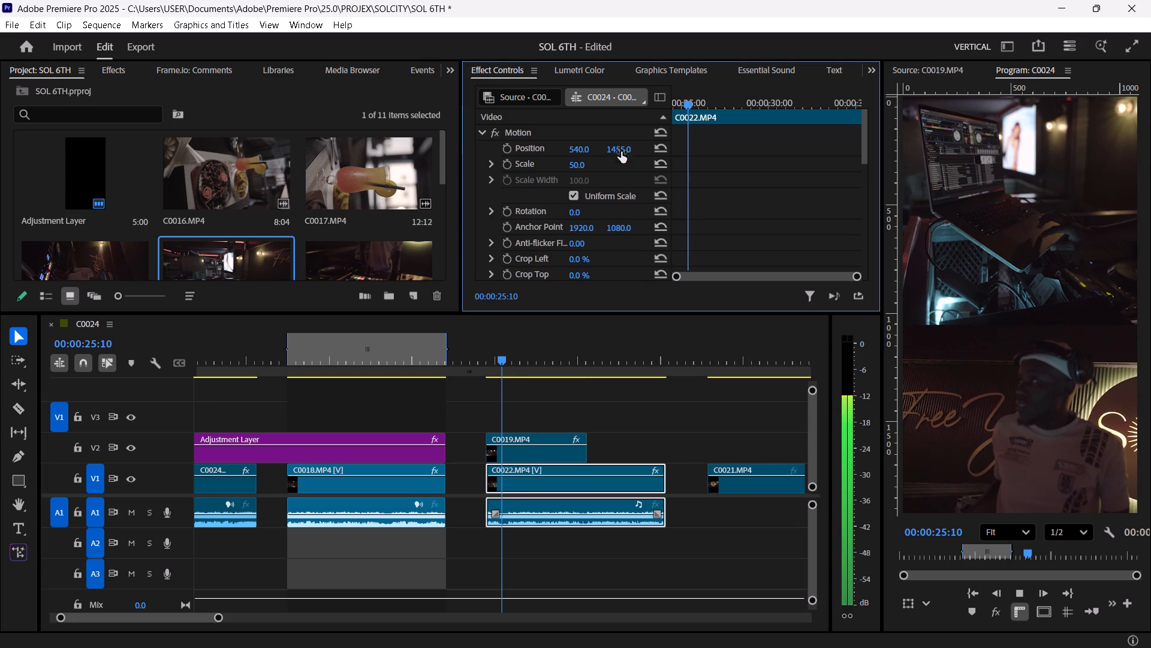
key(space)
key(space)
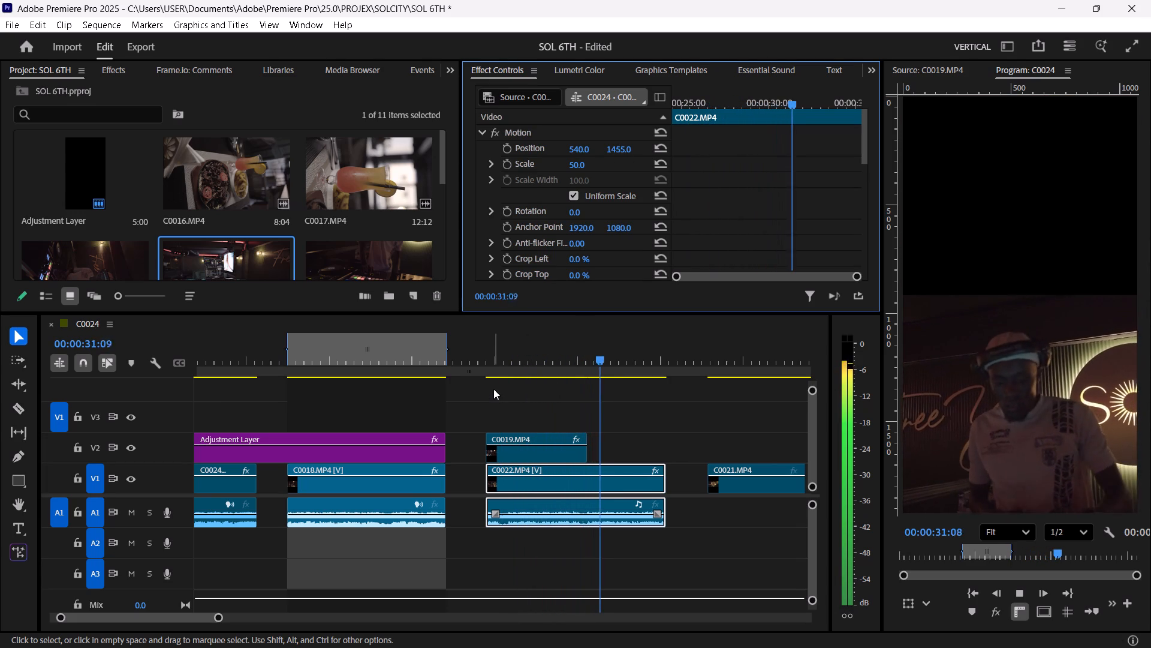
key(space)
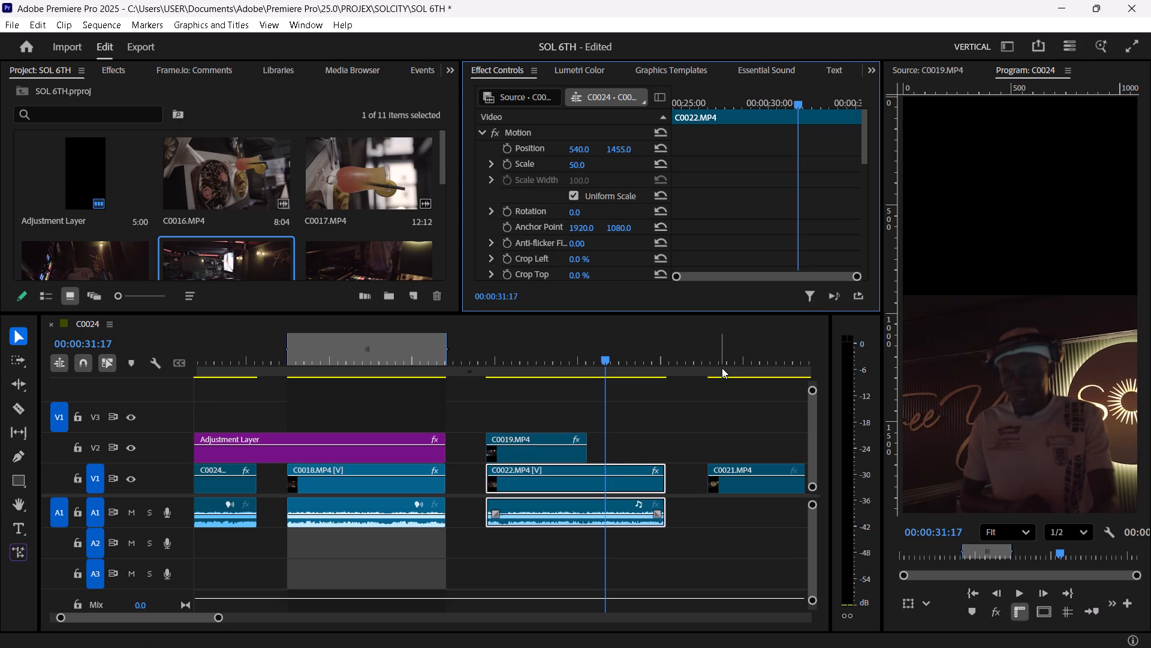
Open C0020.MP4 as source and preview its footage.
triple_click(367, 254)
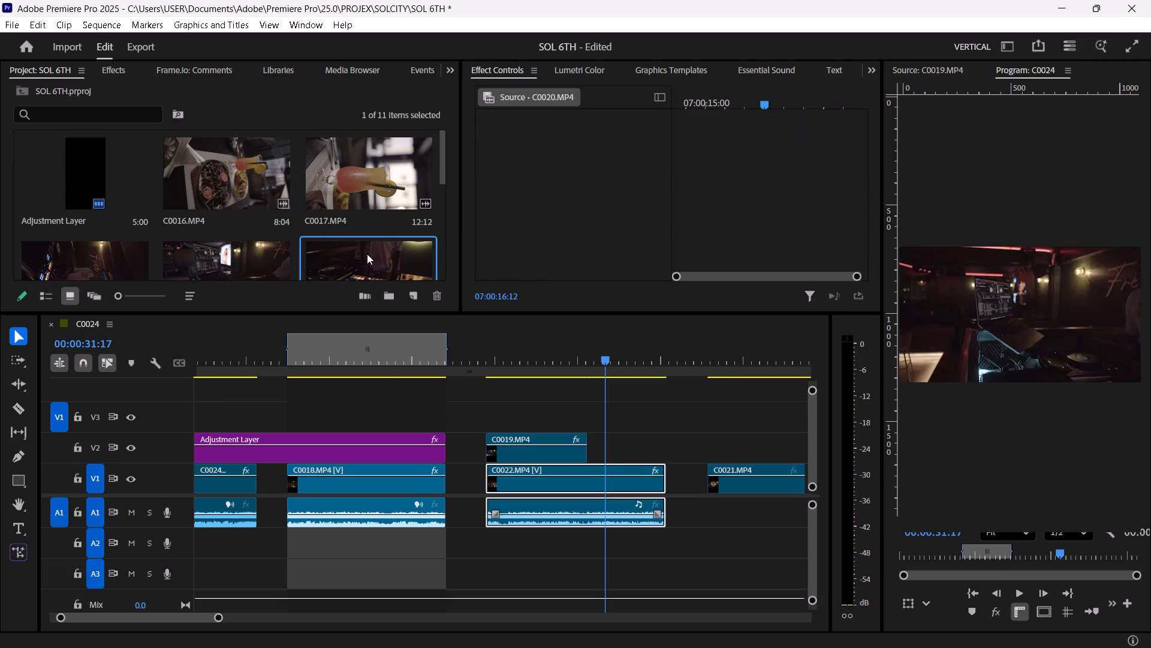
key(space)
key(space)
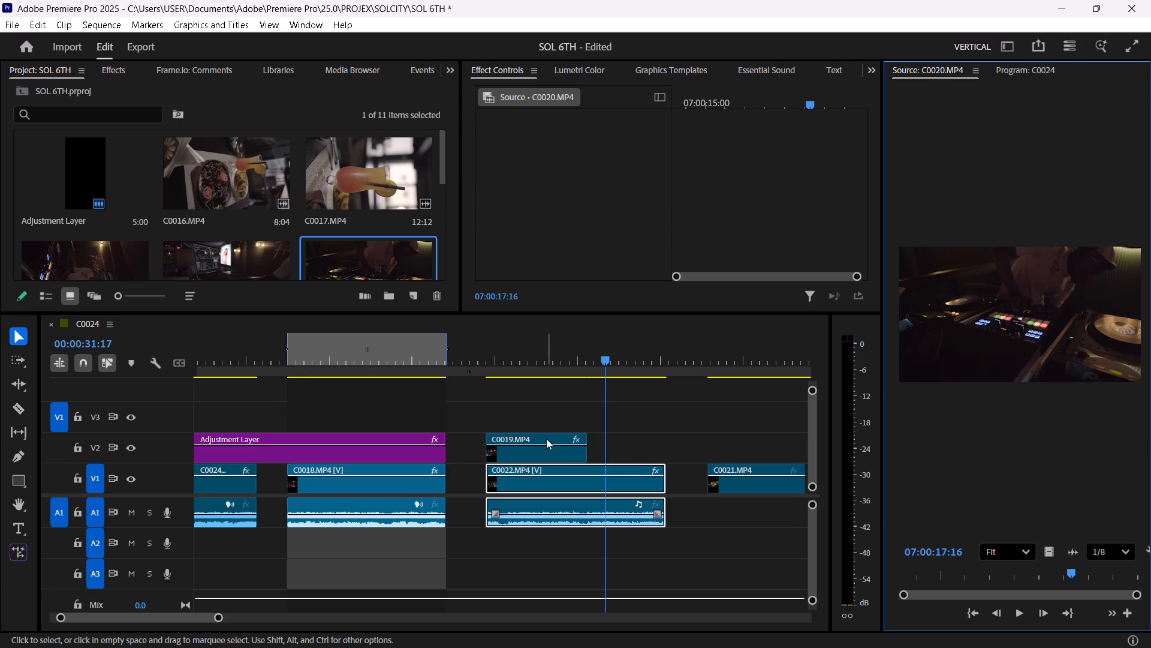
Extend the C0019.MP4 clip on V2 to its full available footage, with its start aligned to the start of the C0022.MP4 clip.
drag(592, 438, 664, 446)
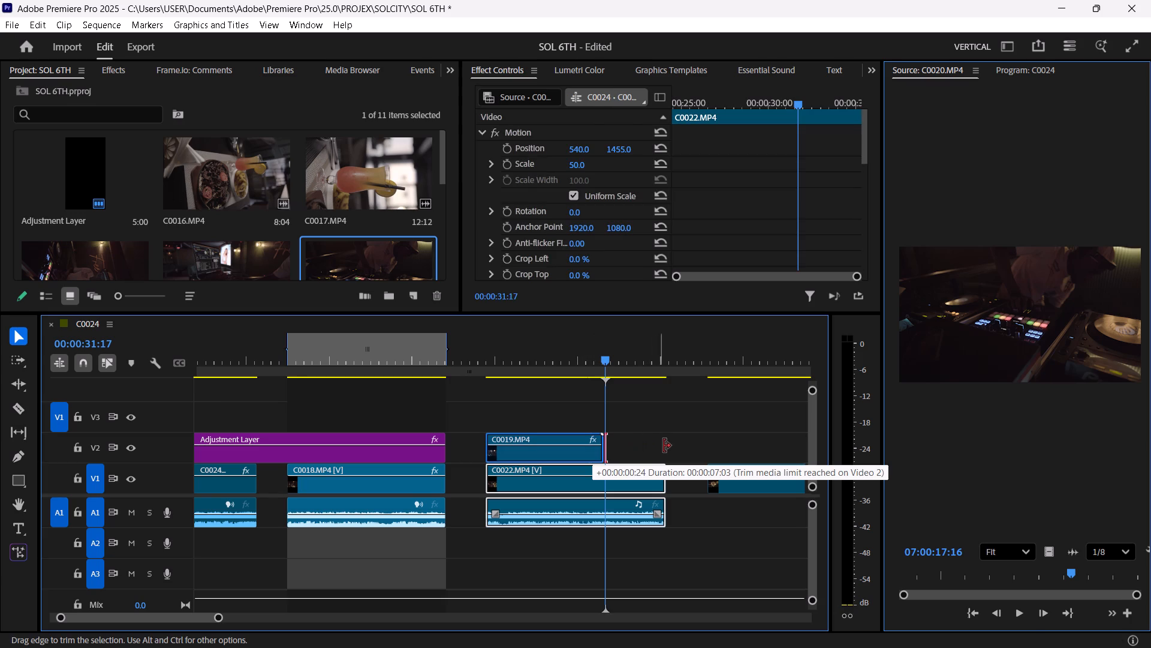
drag(664, 446, 665, 446)
drag(518, 439, 550, 440)
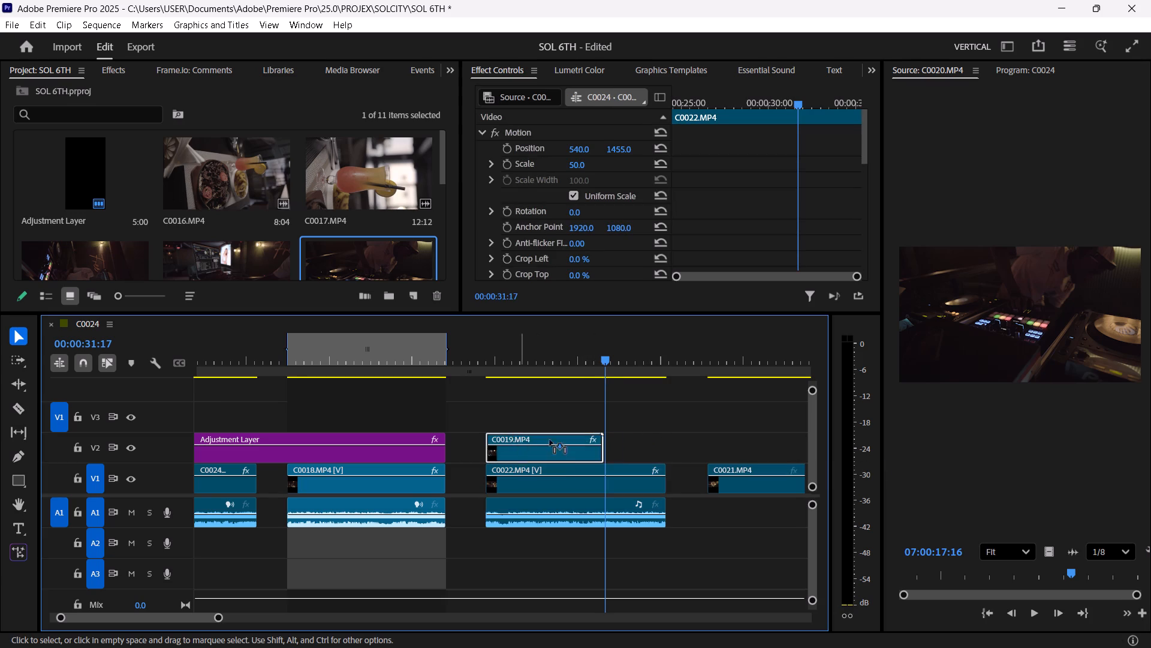
drag(550, 440, 552, 440)
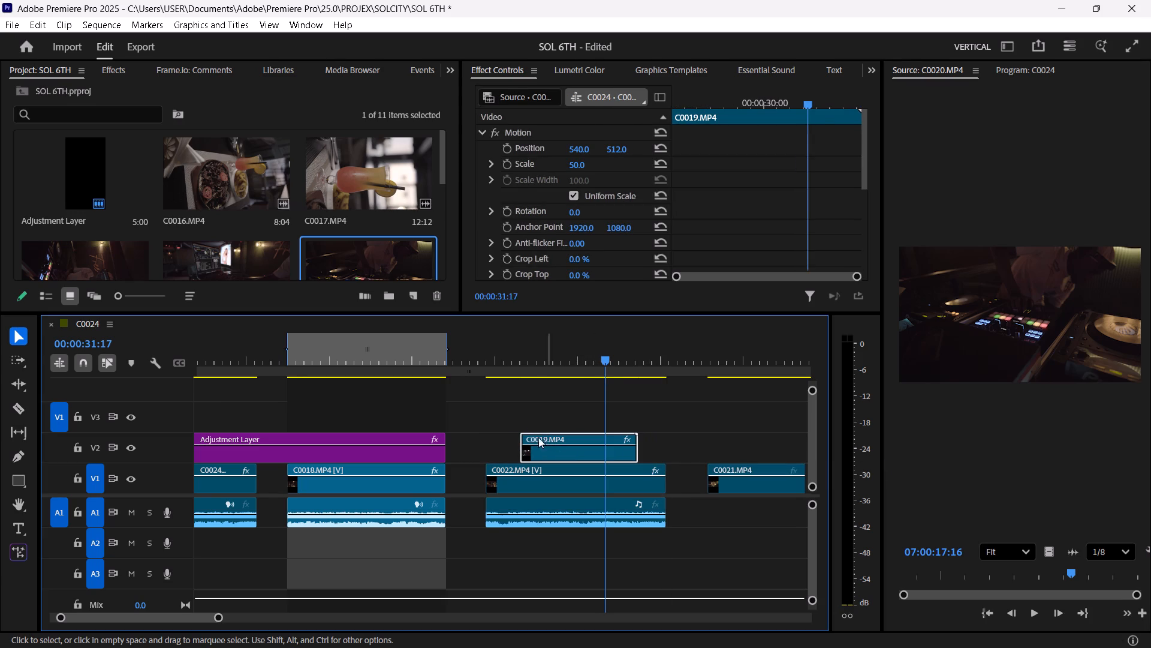
drag(520, 434, 491, 436)
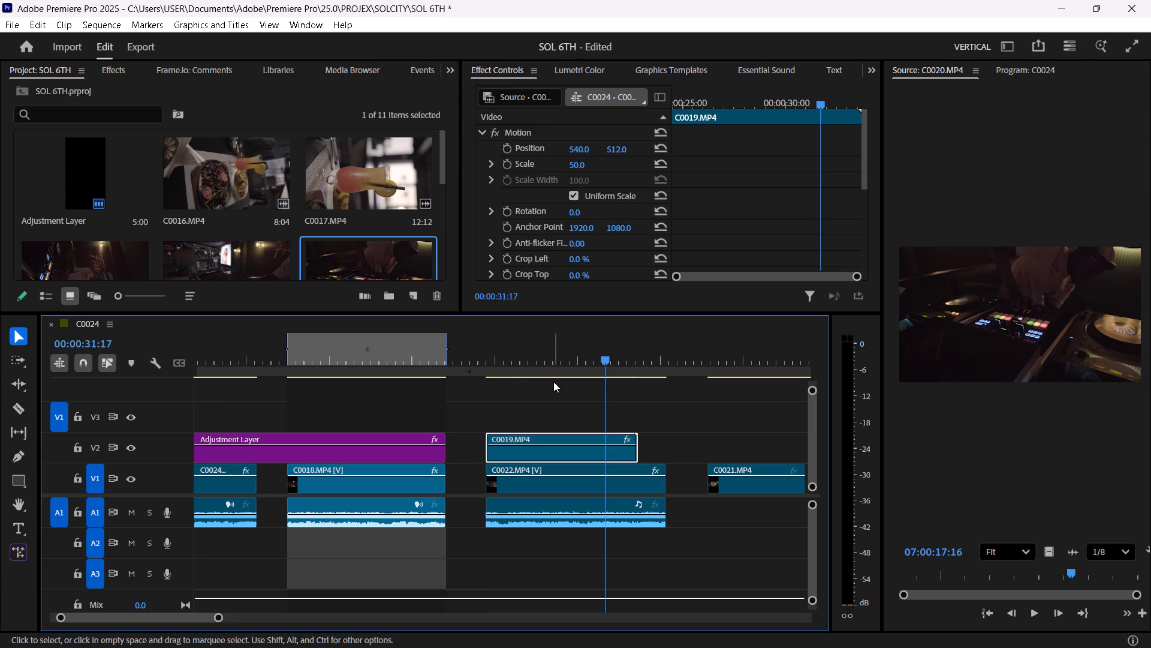
Play the split-screen section from its start to the end of the C0022.MP4 clip.
click(488, 364)
key(space)
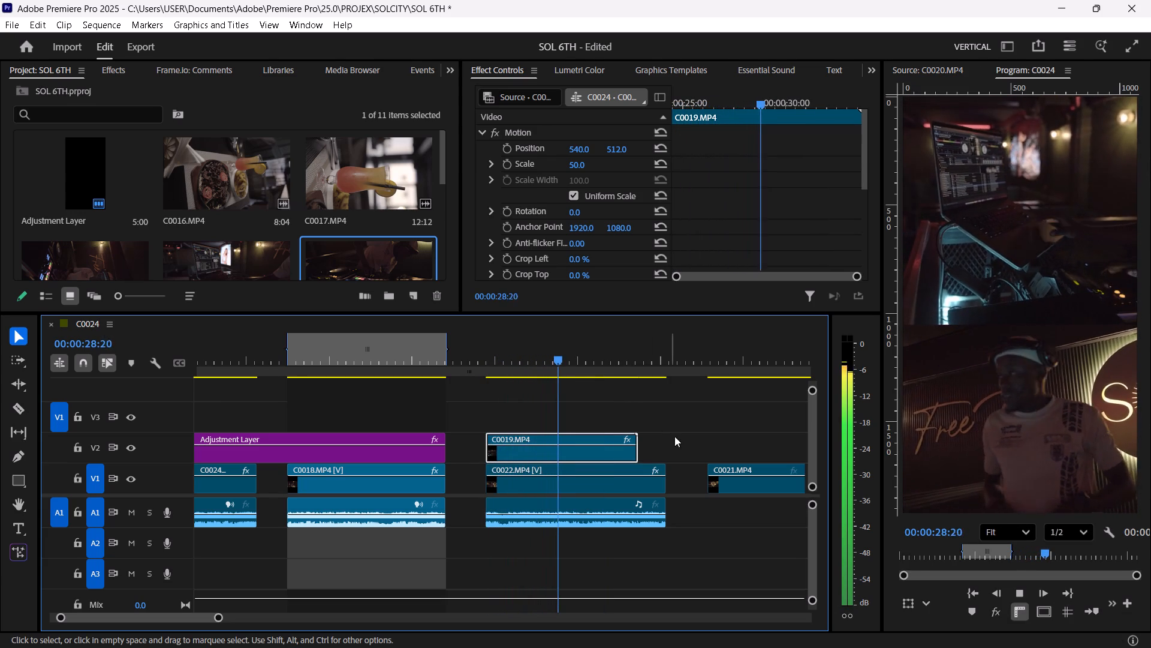
key(space)
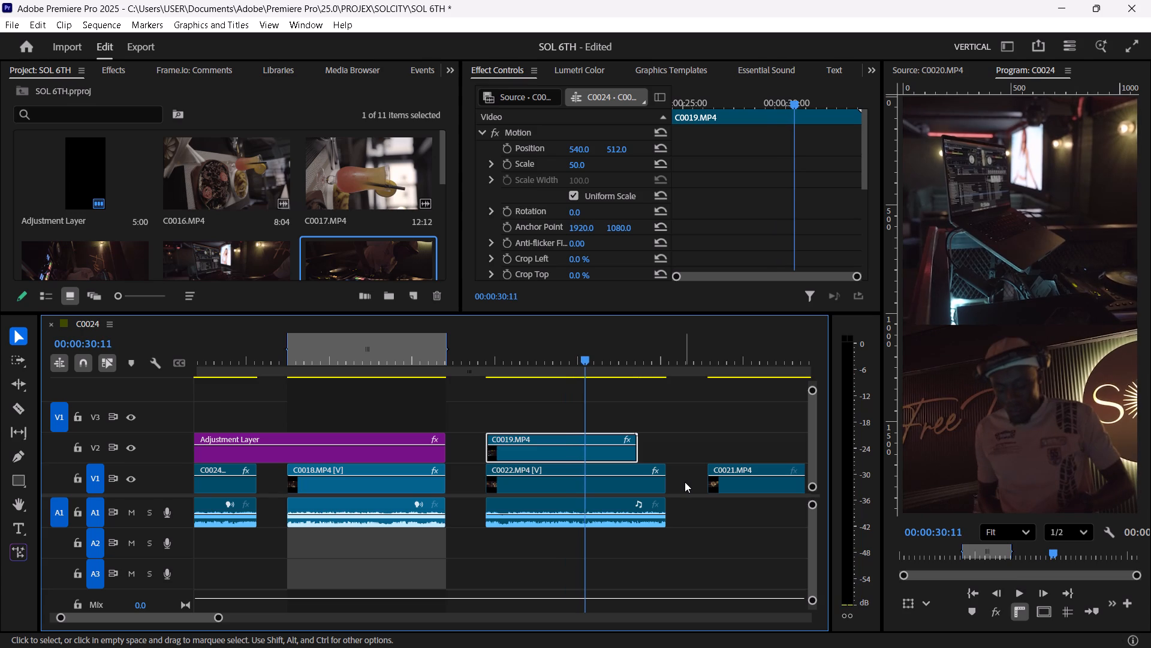
key(space)
key(space)
key(space)
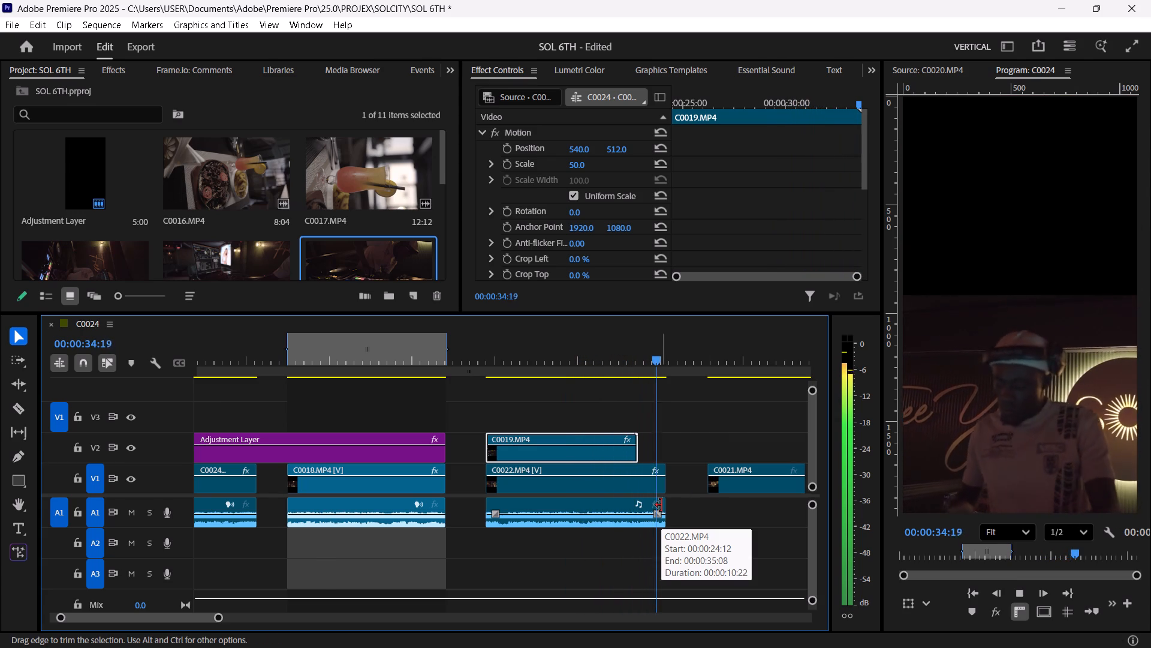
key(space)
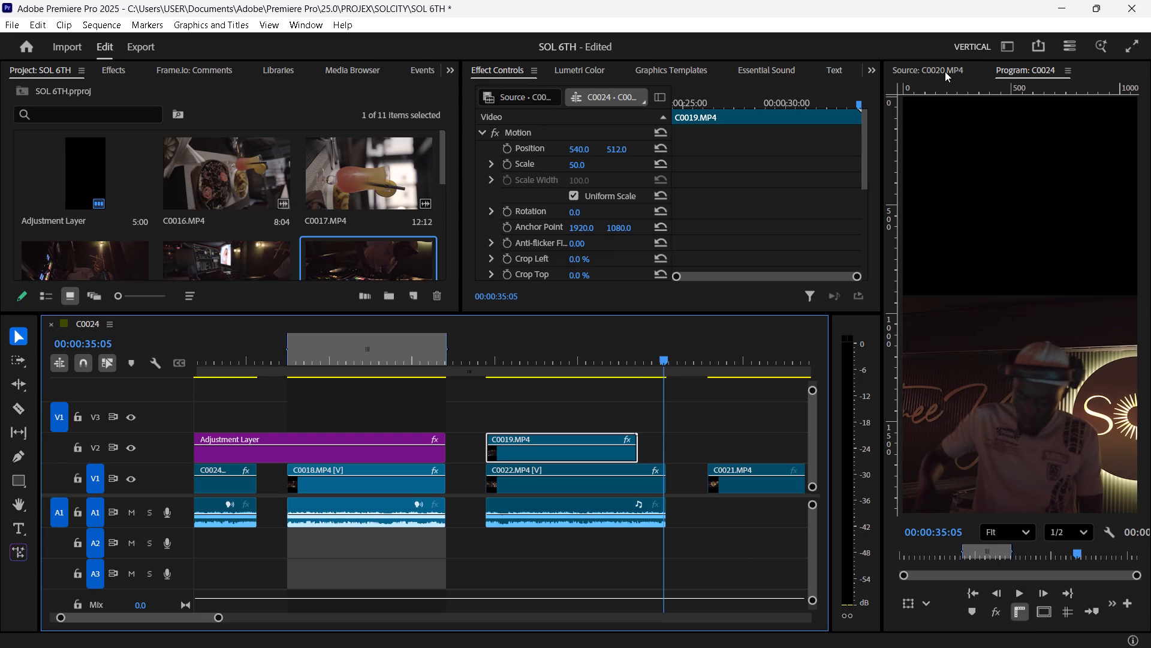
Open C0022.MP4 from the project as source and preview its footage.
click(941, 74)
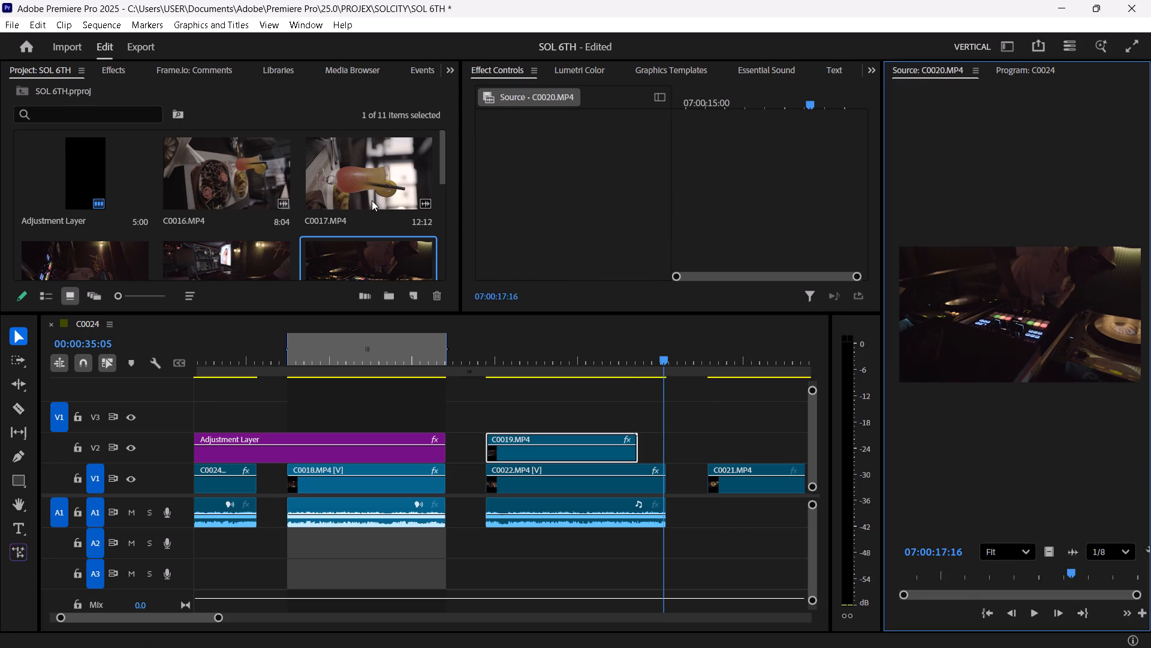
scroll(230, 262, down, 1)
double_click(238, 214)
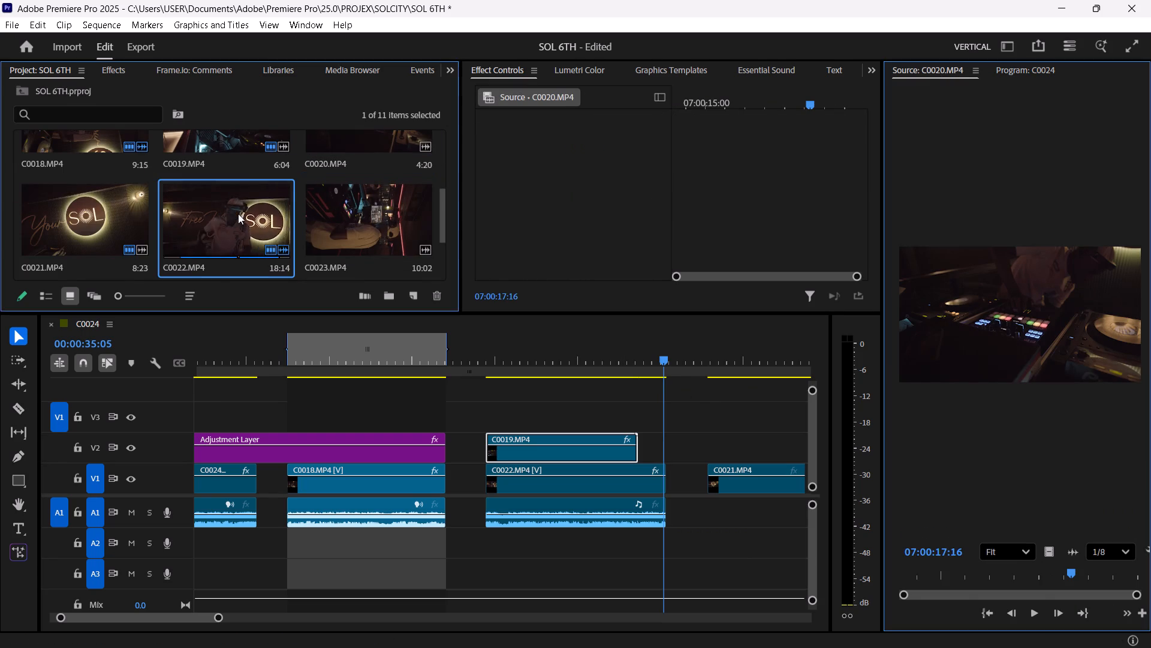
key(space)
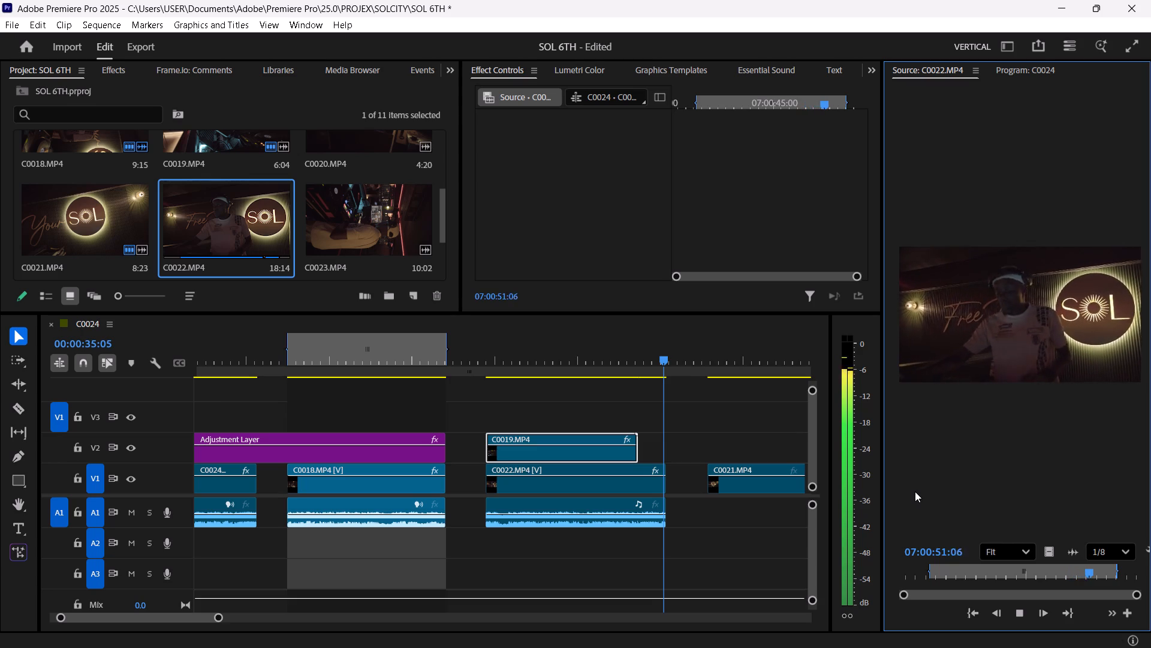
Trim the end of the C0022.MP4 clip to a duration of 00:00:09:05, matching the end of C0019.MP4 above it.
click(508, 353)
drag(667, 467, 632, 473)
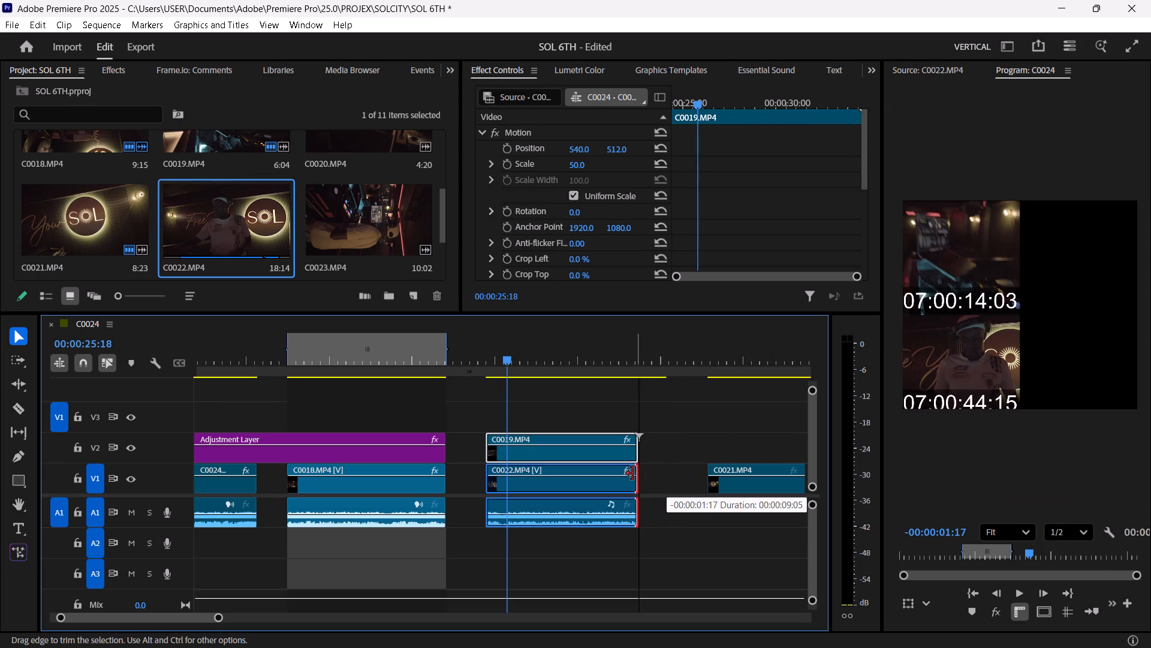
drag(632, 473, 637, 473)
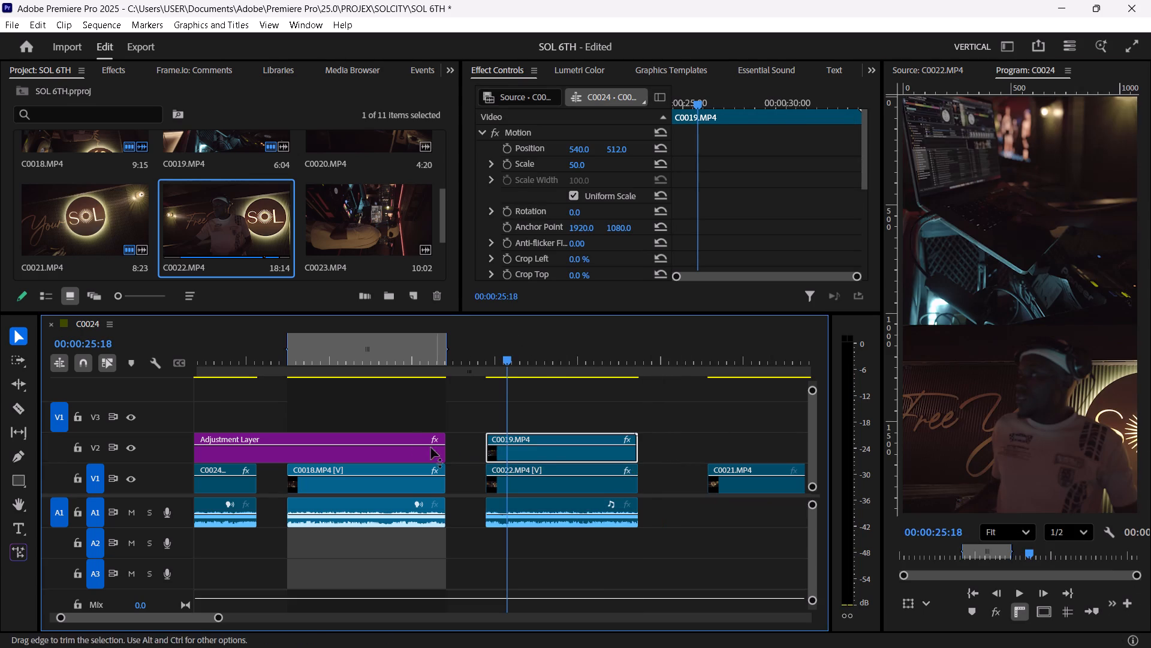
Move the adjustment layer up to V4, extend its end to the end of the split-screen clips, and play the section.
drag(405, 436, 399, 401)
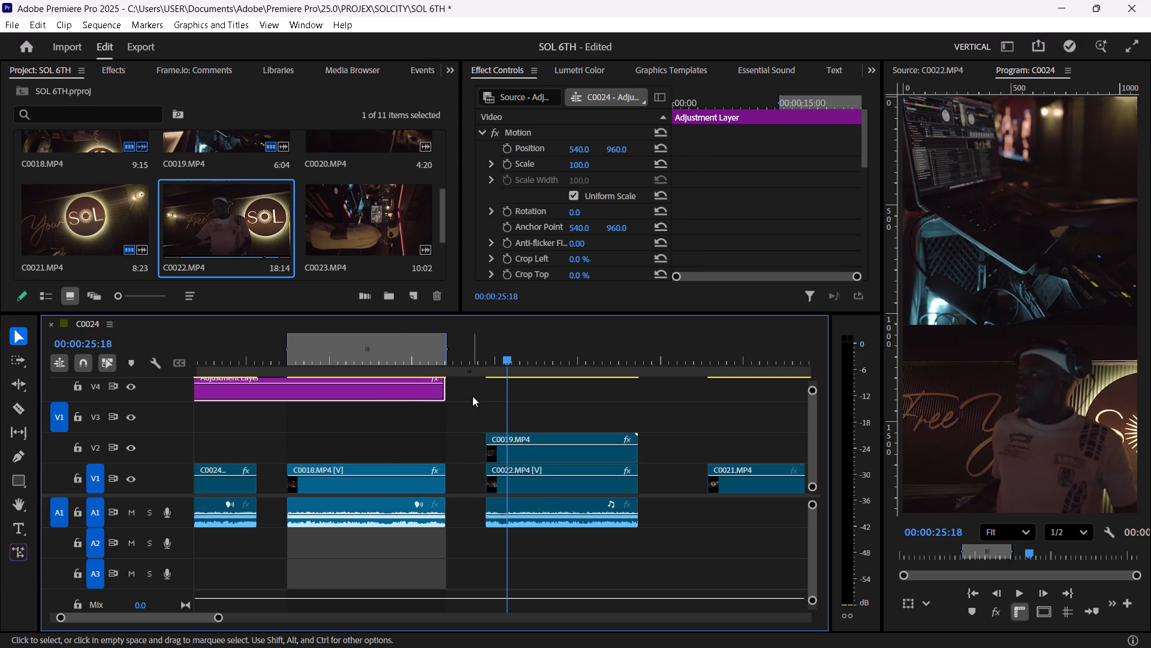
drag(451, 395, 645, 423)
key(space)
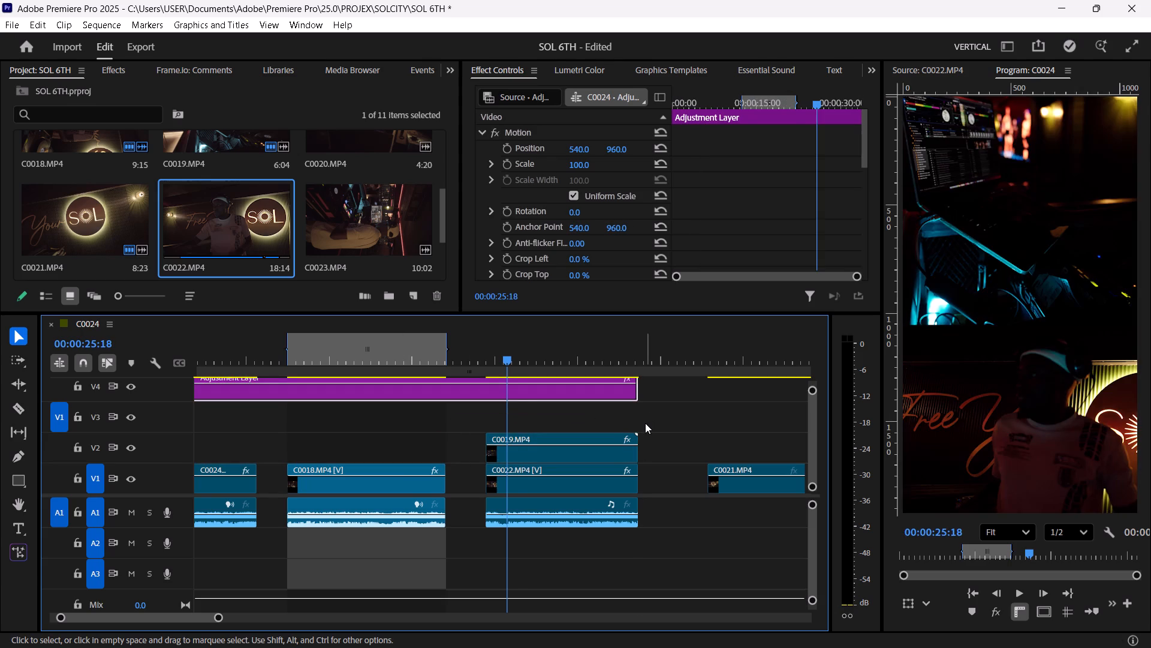
key(space)
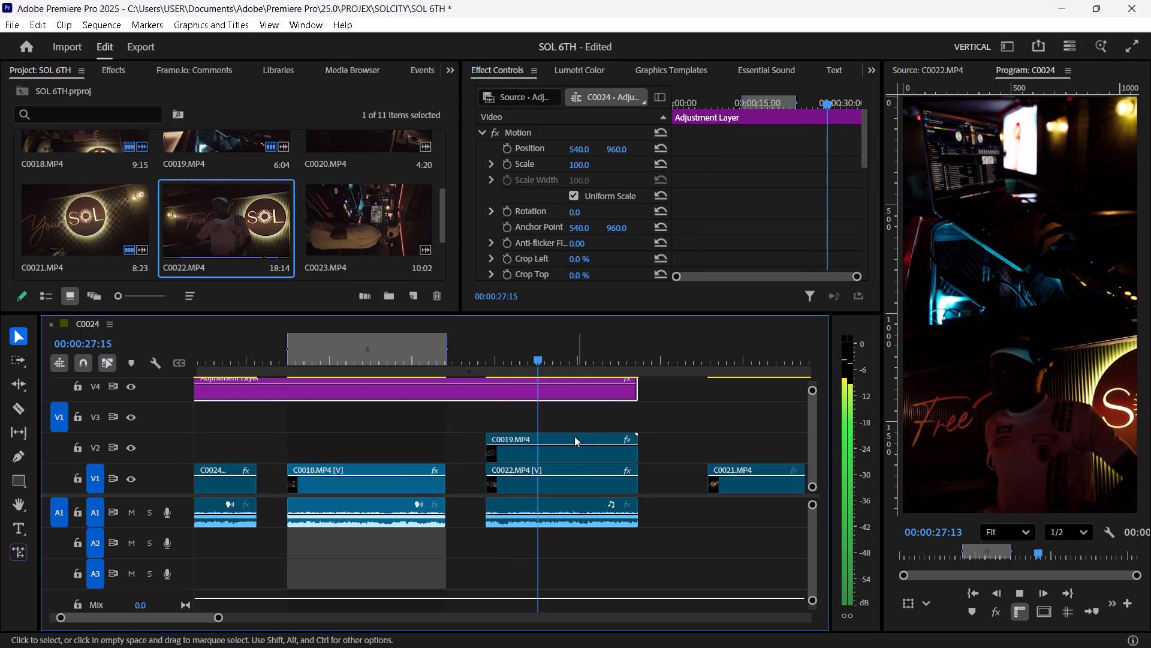
In Lumetri Color, set the C0019.MP4 clip's Highlights to 39.1 and Exposure to 0.3.
click(562, 453)
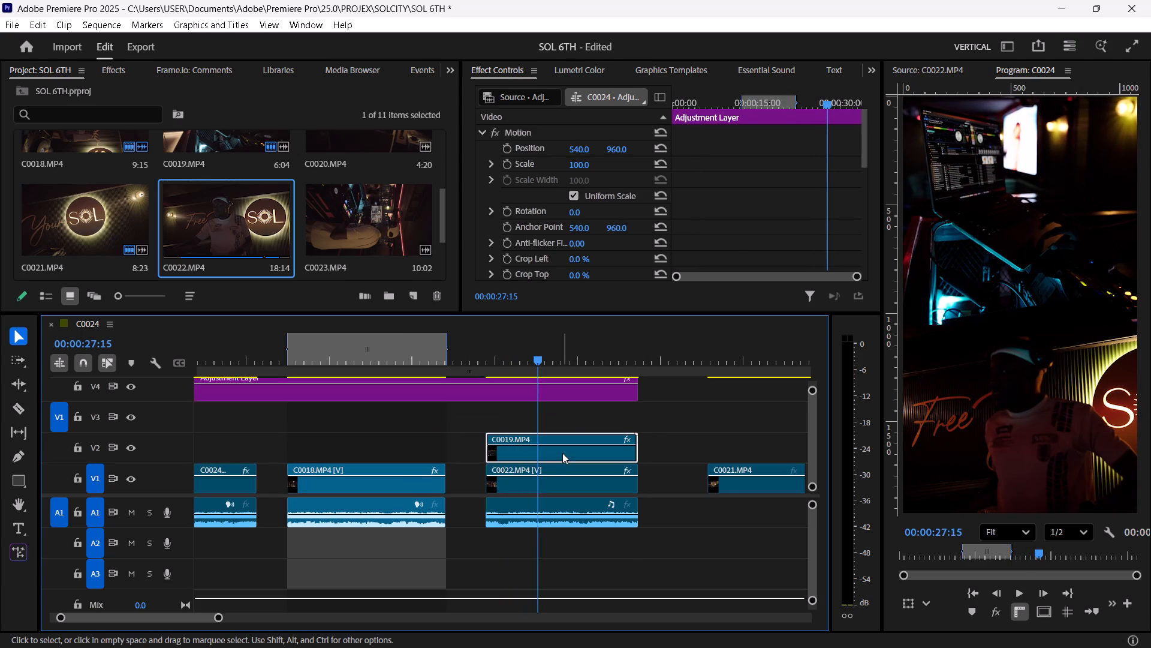
click(581, 64)
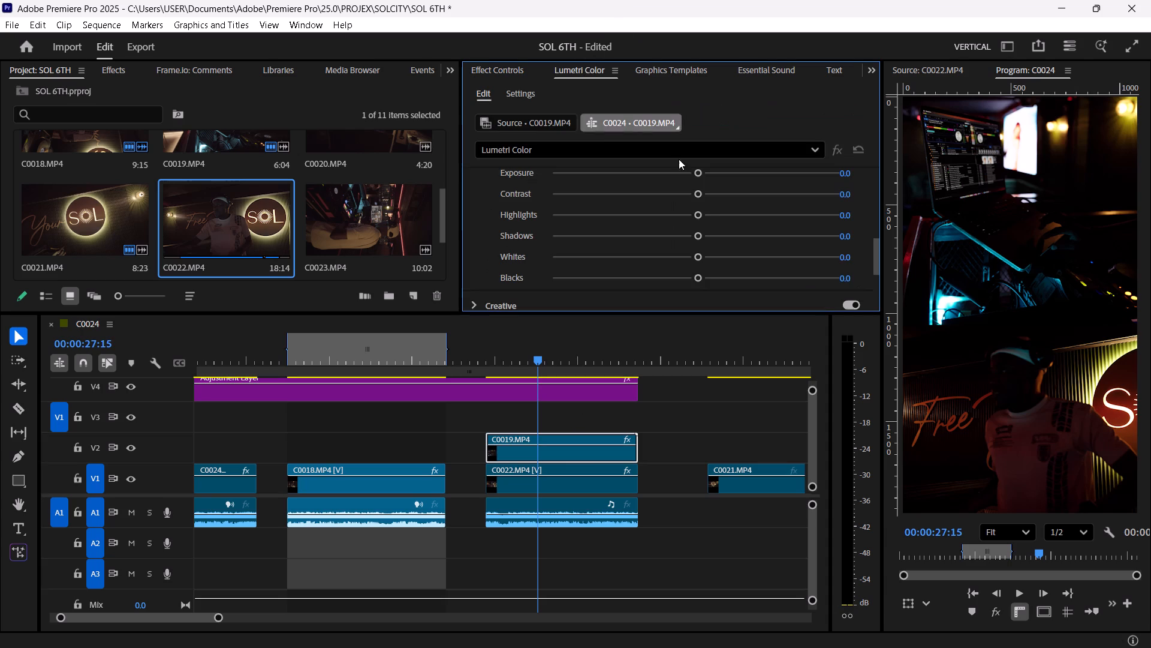
click(749, 214)
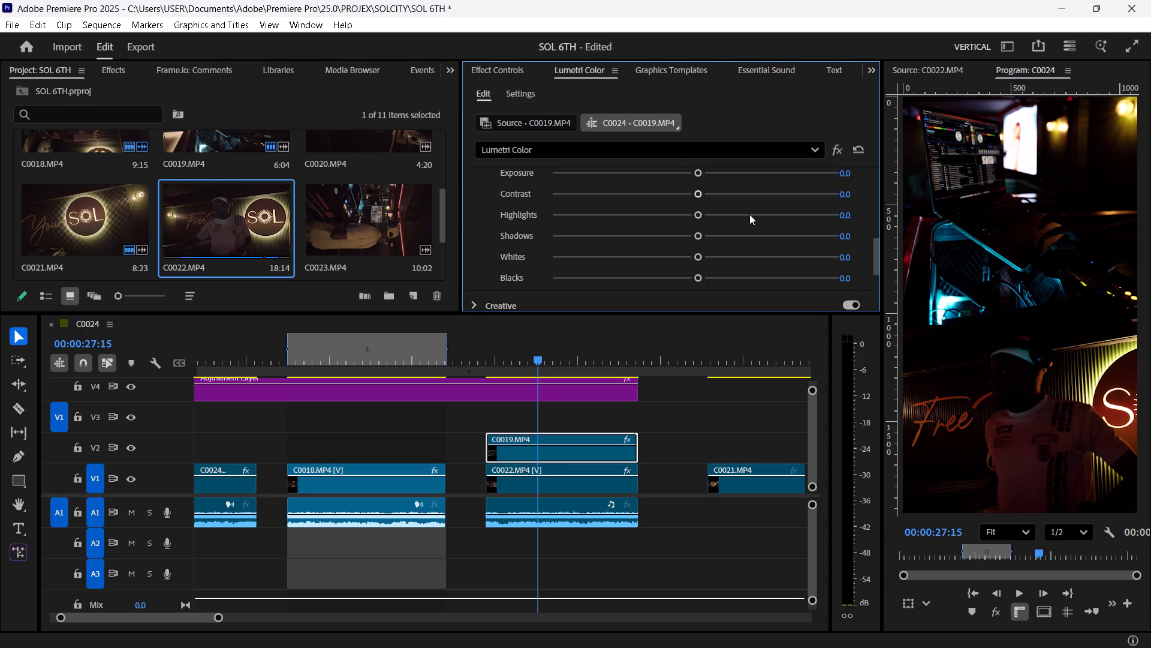
click(749, 214)
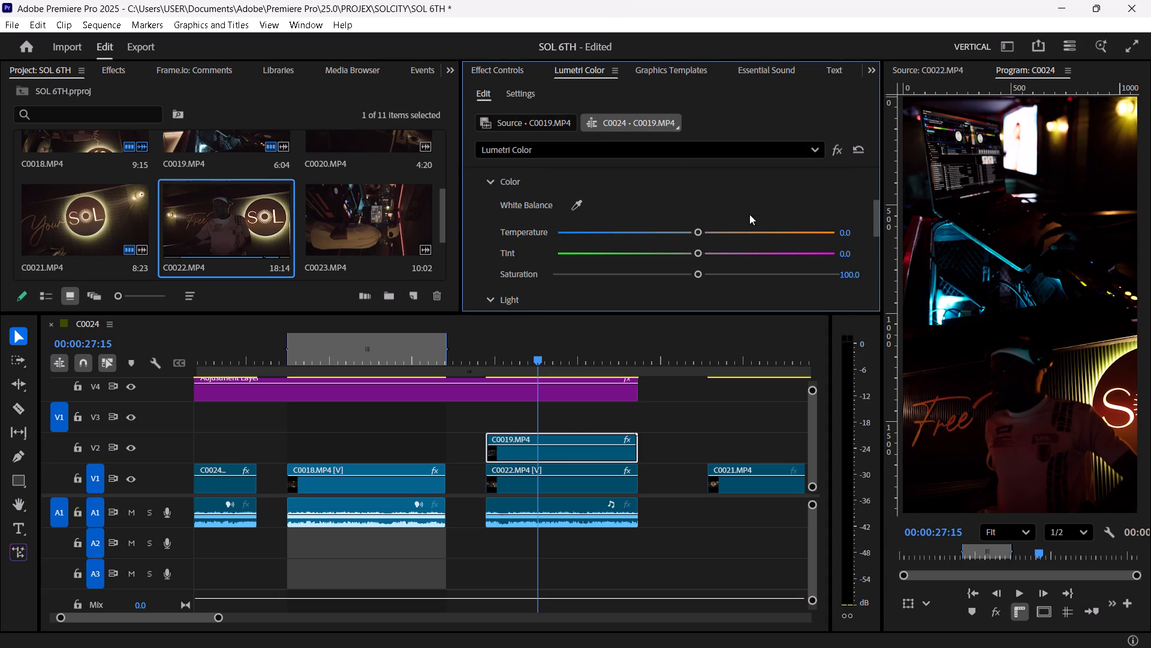
scroll(748, 209, down, 1)
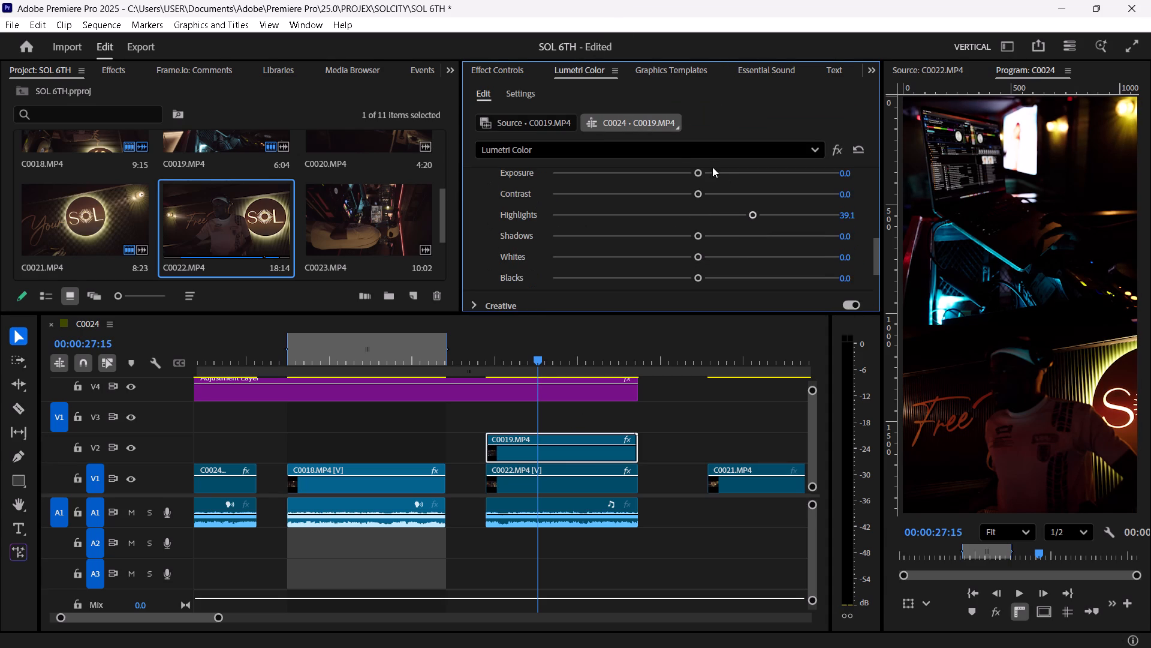
drag(701, 166, 711, 170)
drag(696, 171, 728, 171)
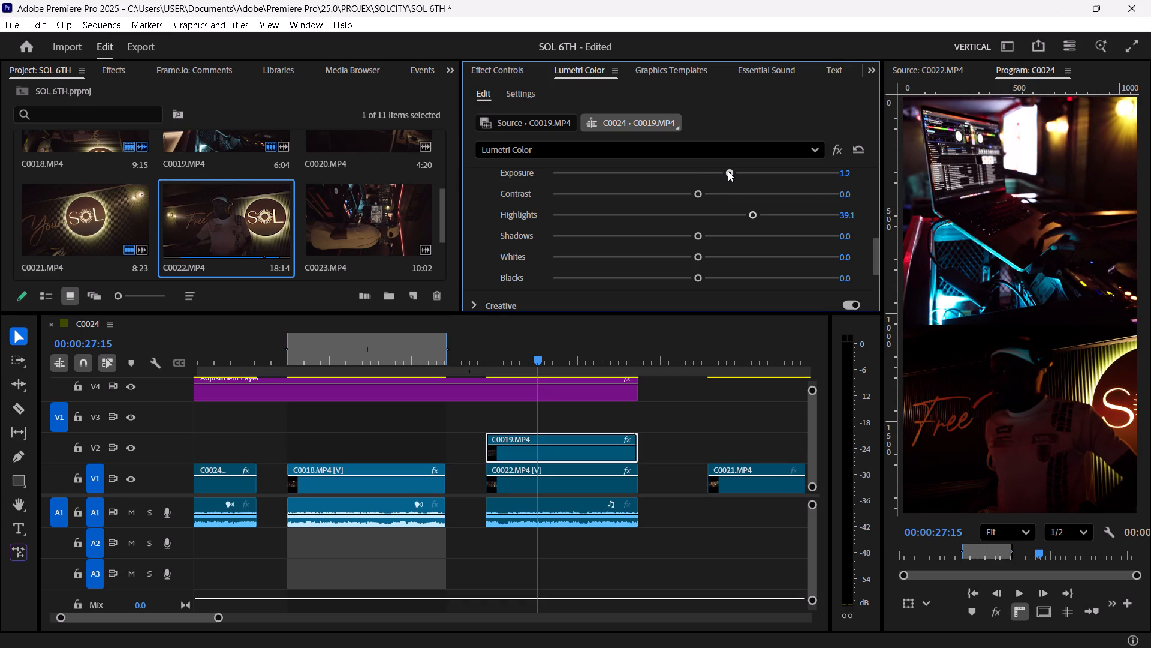
drag(728, 171, 698, 173)
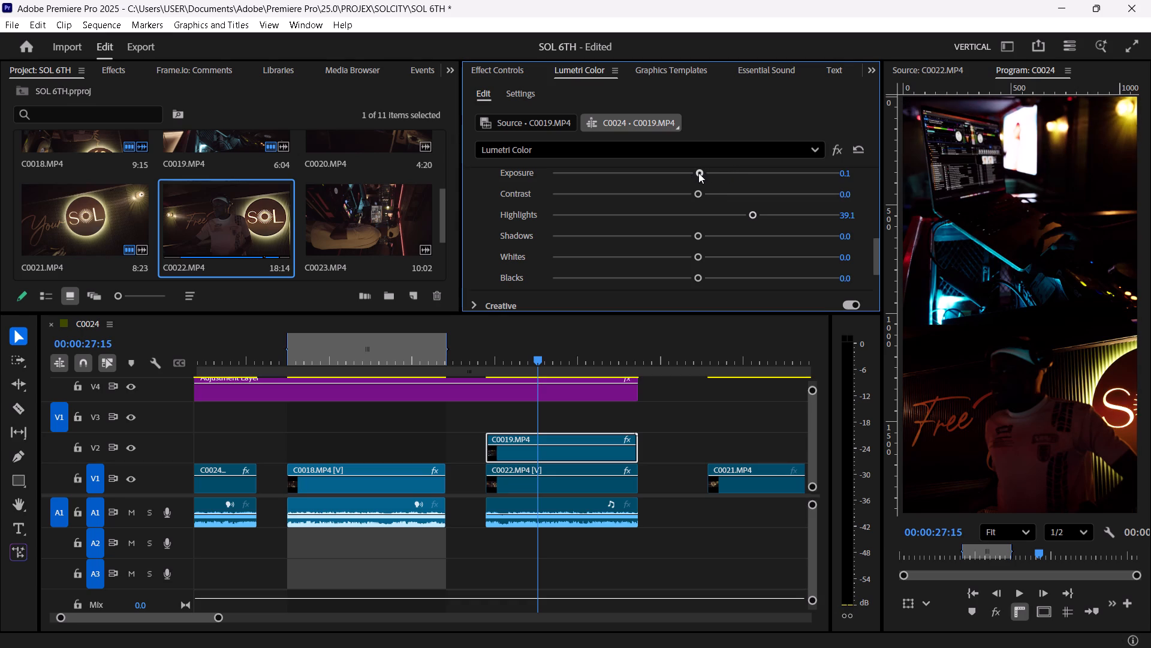
drag(698, 173, 704, 175)
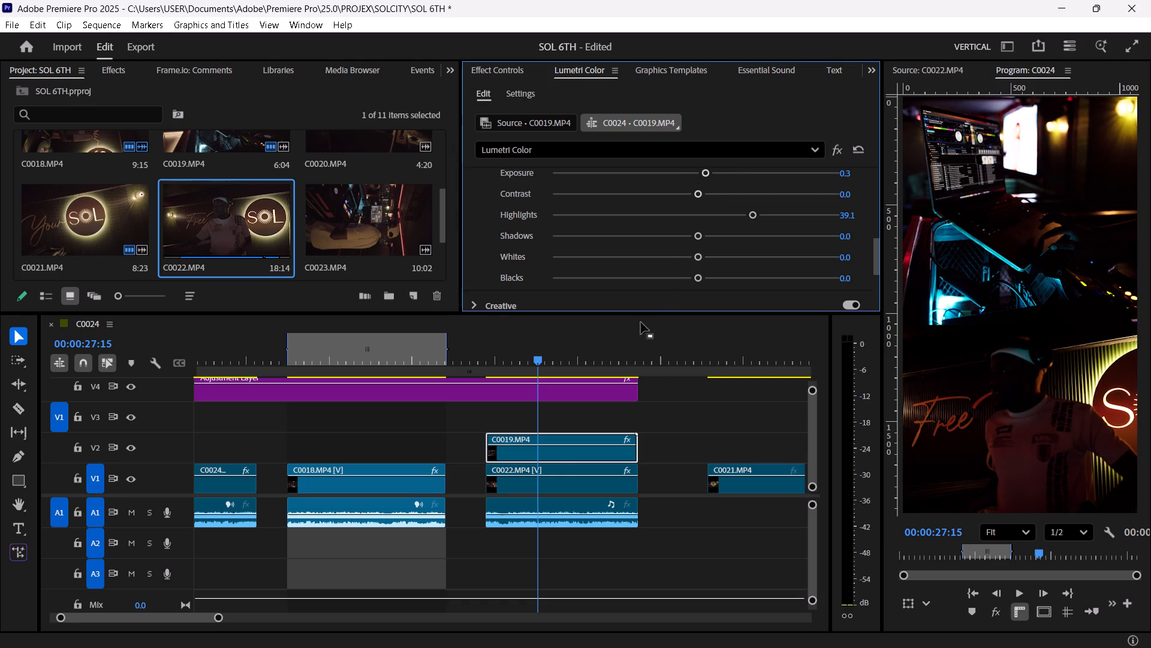
In Lumetri Color, set the C0022.MP4 clip's Highlights to 20.8 and Exposure to 1.0, and play the result.
click(556, 464)
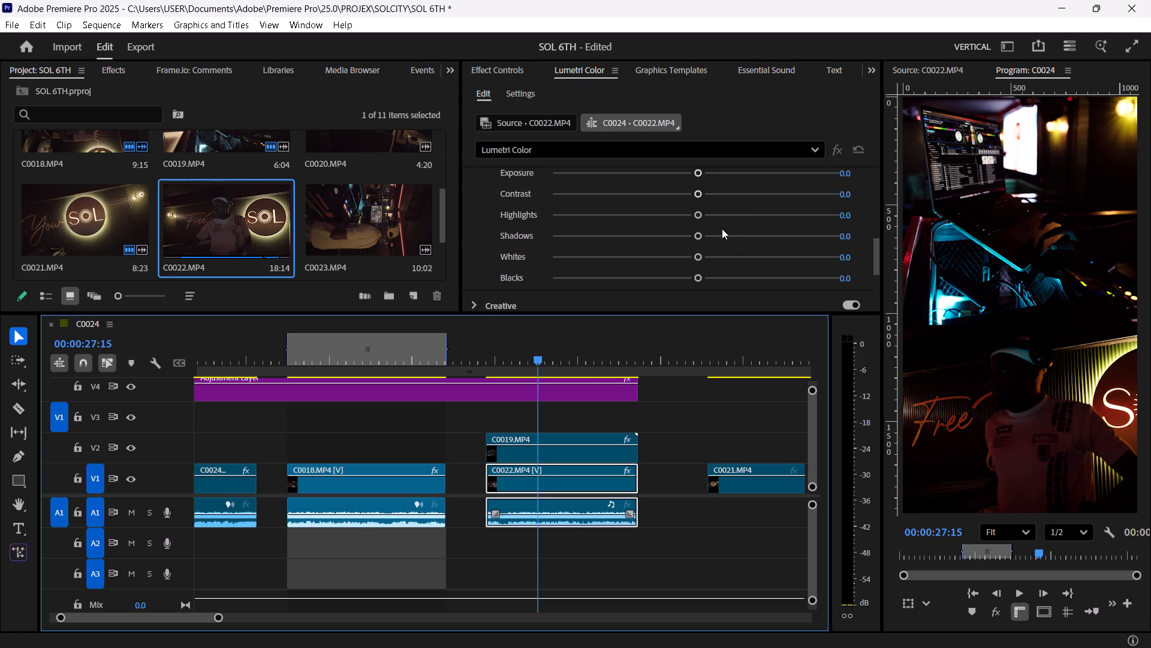
click(736, 215)
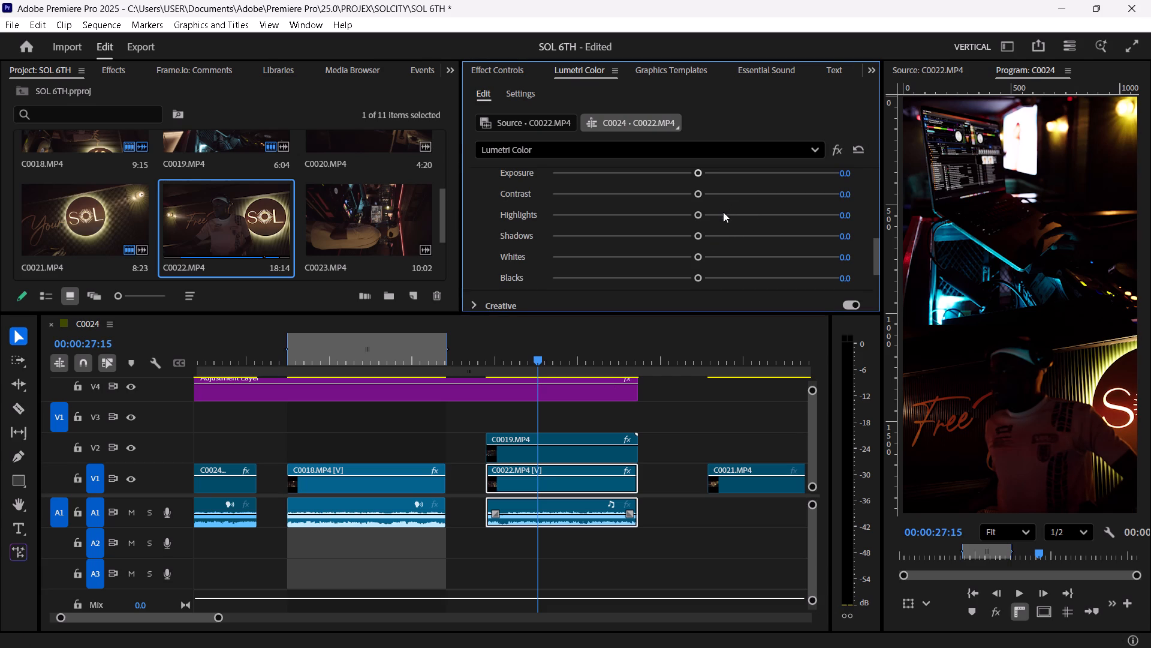
click(724, 216)
drag(701, 173, 722, 173)
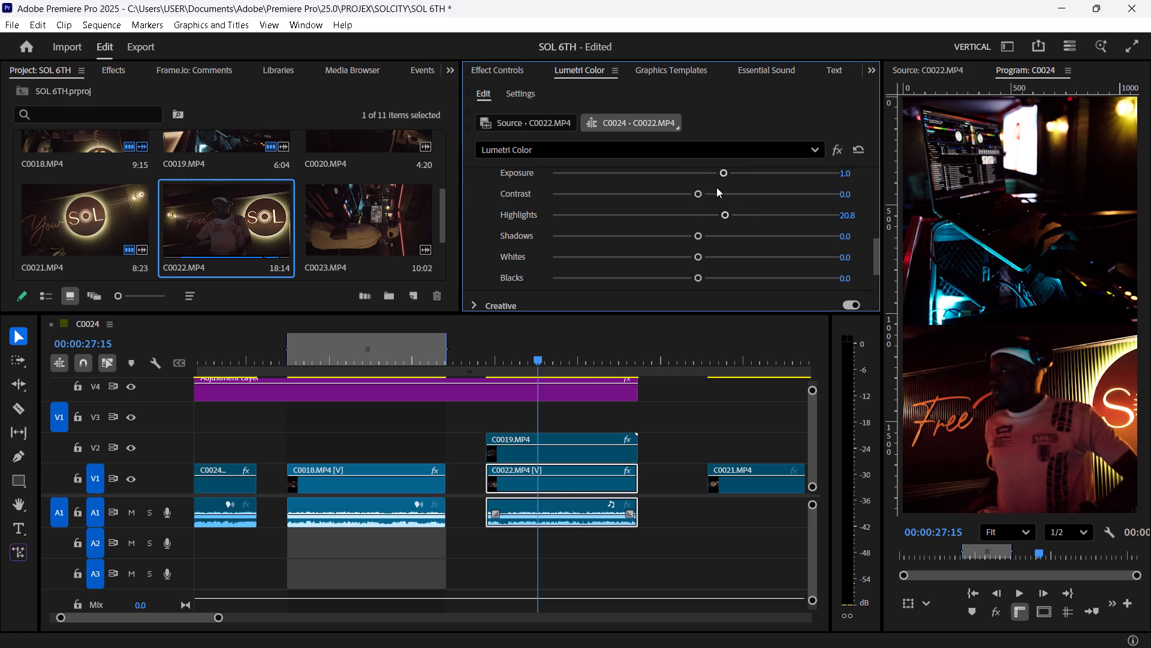
key(space)
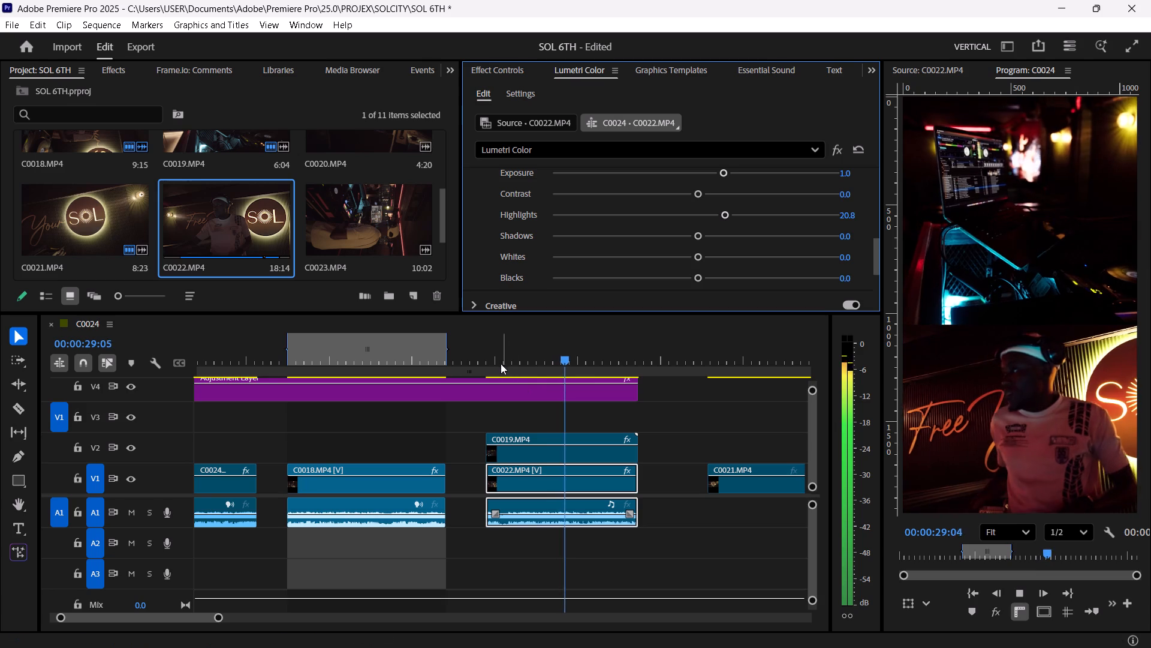
Mark the split-screen section with an In point at 00:00:24:12 and an Out point at 00:00:33:17.
click(498, 363)
key(Up)
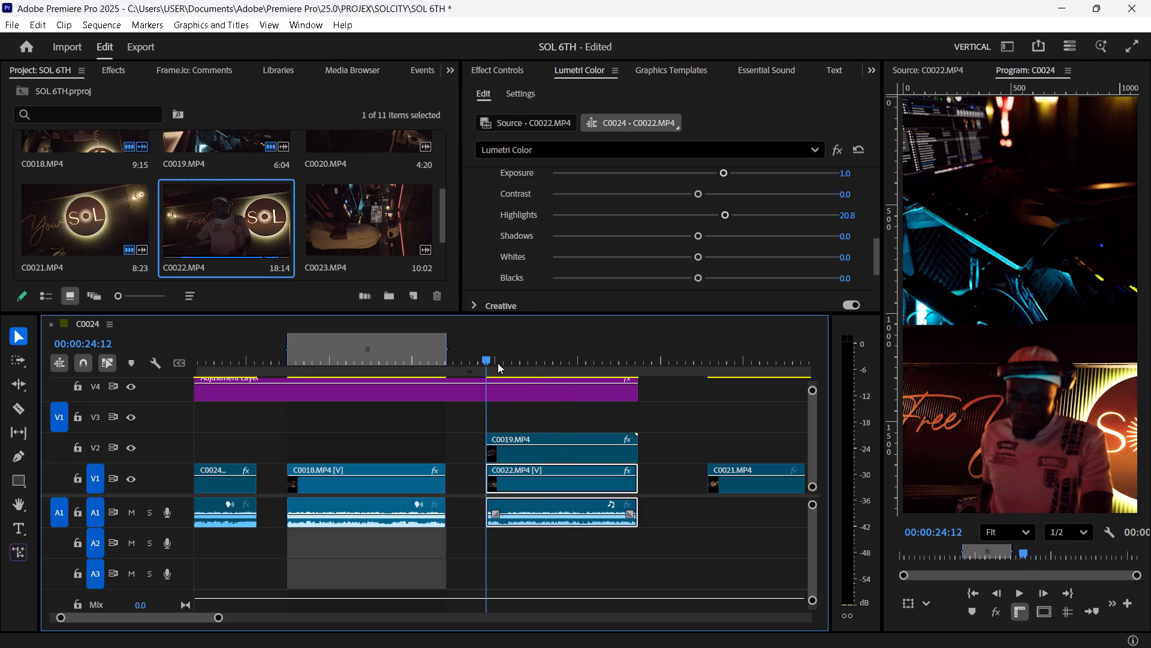
key(i)
key(Down)
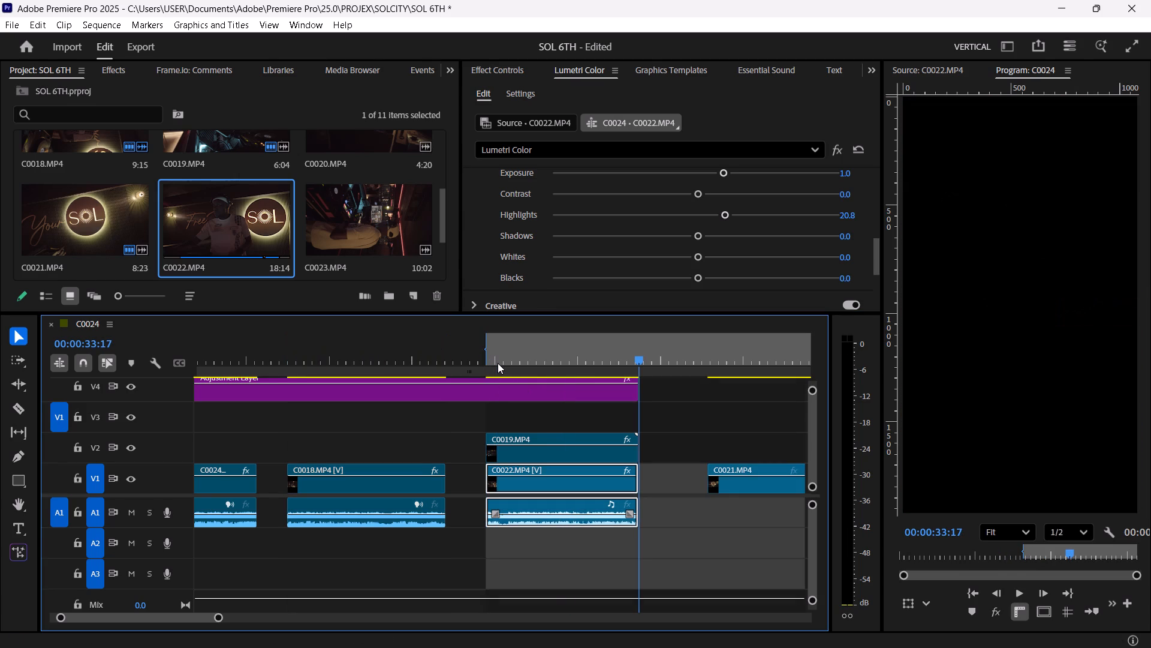
key(o)
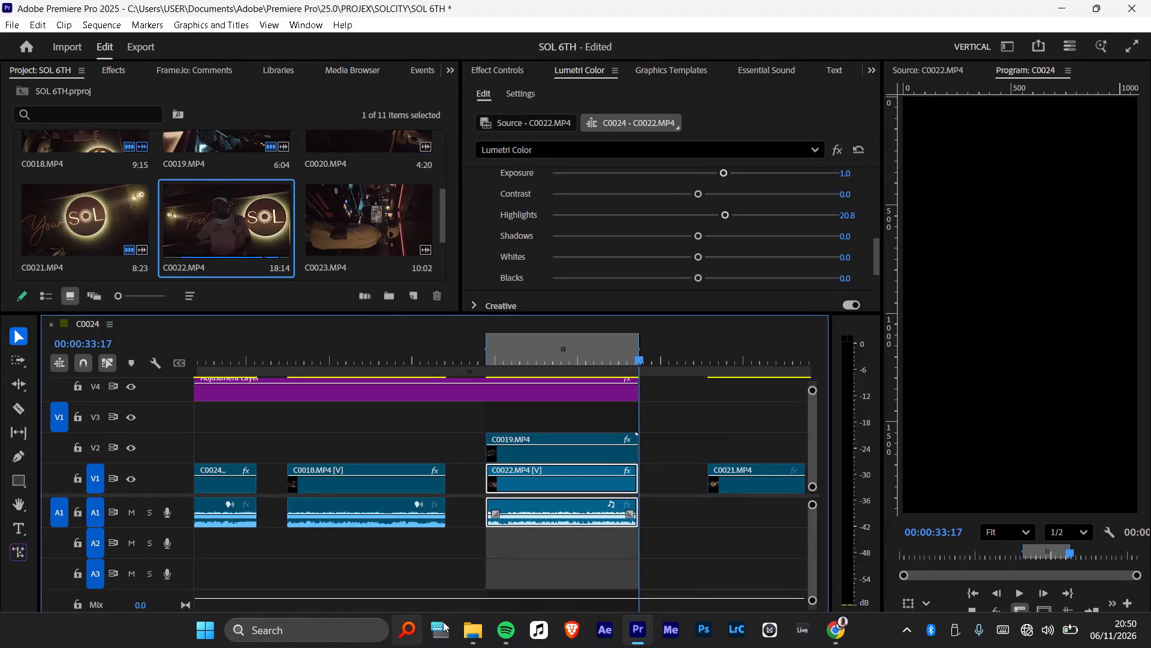
Check which exported videos are already in the Desktop SOL 6TH folder, and return to the Premiere Pro project.
click(466, 638)
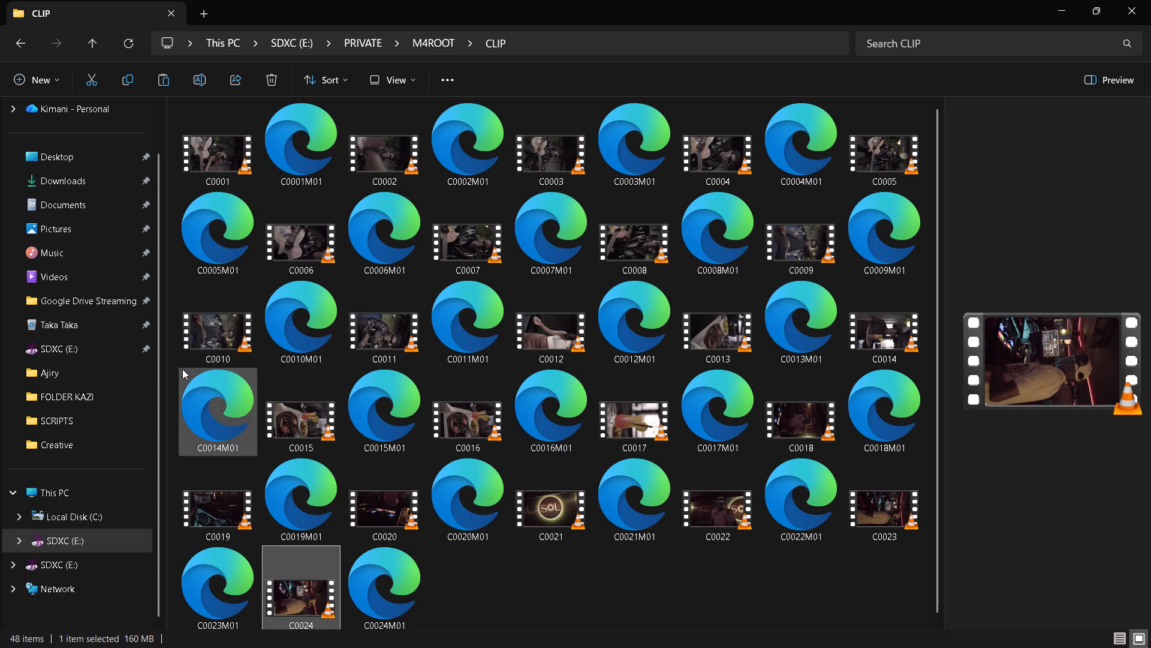
drag(80, 141, 79, 146)
click(79, 146)
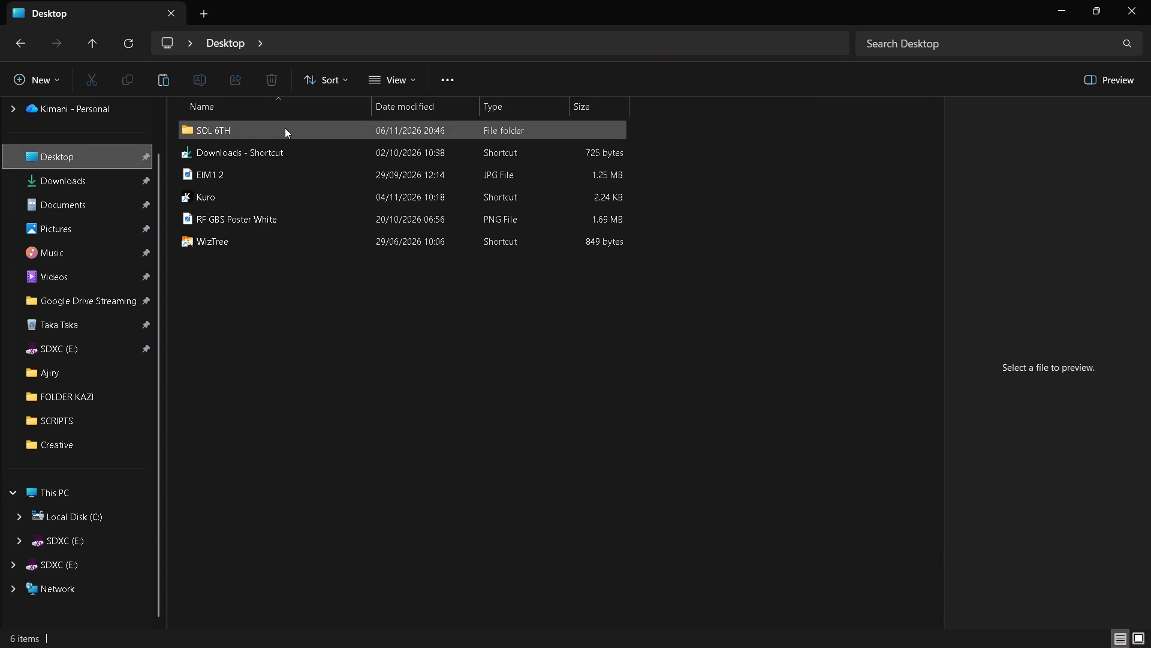
double_click(285, 128)
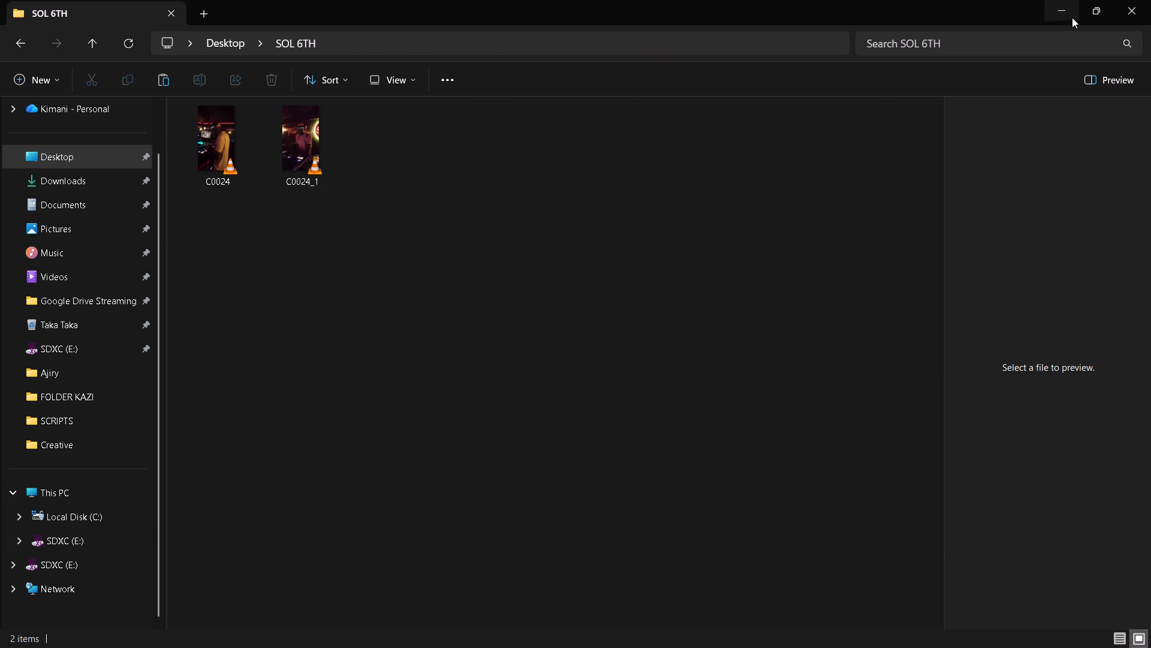
double_click(1063, 12)
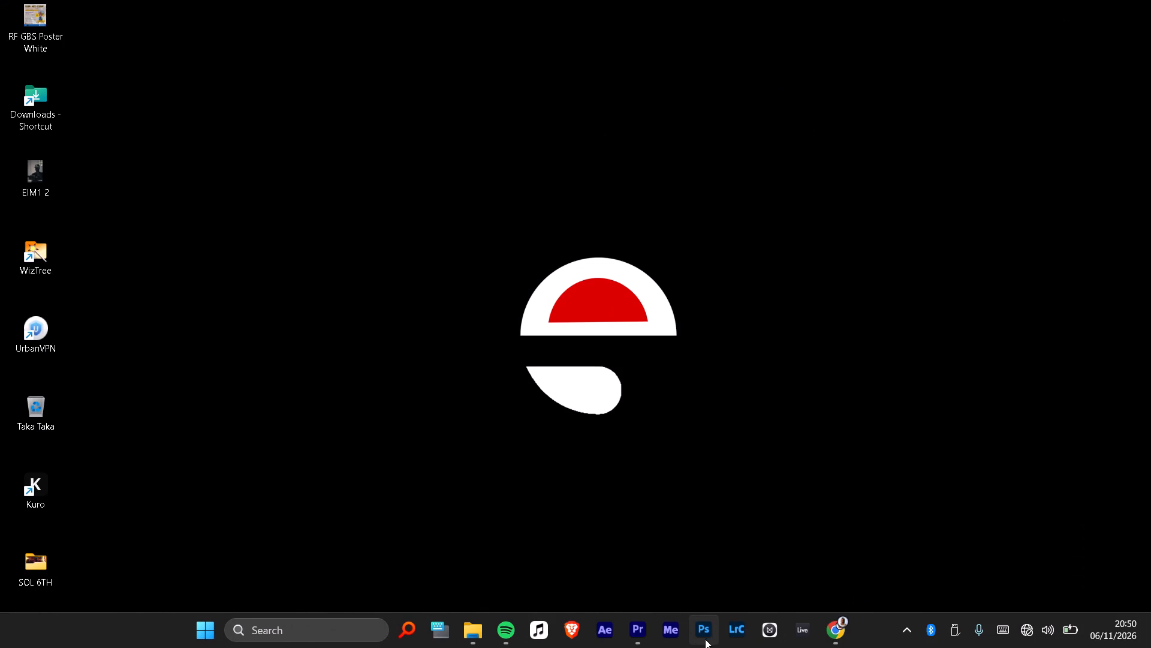
click(635, 629)
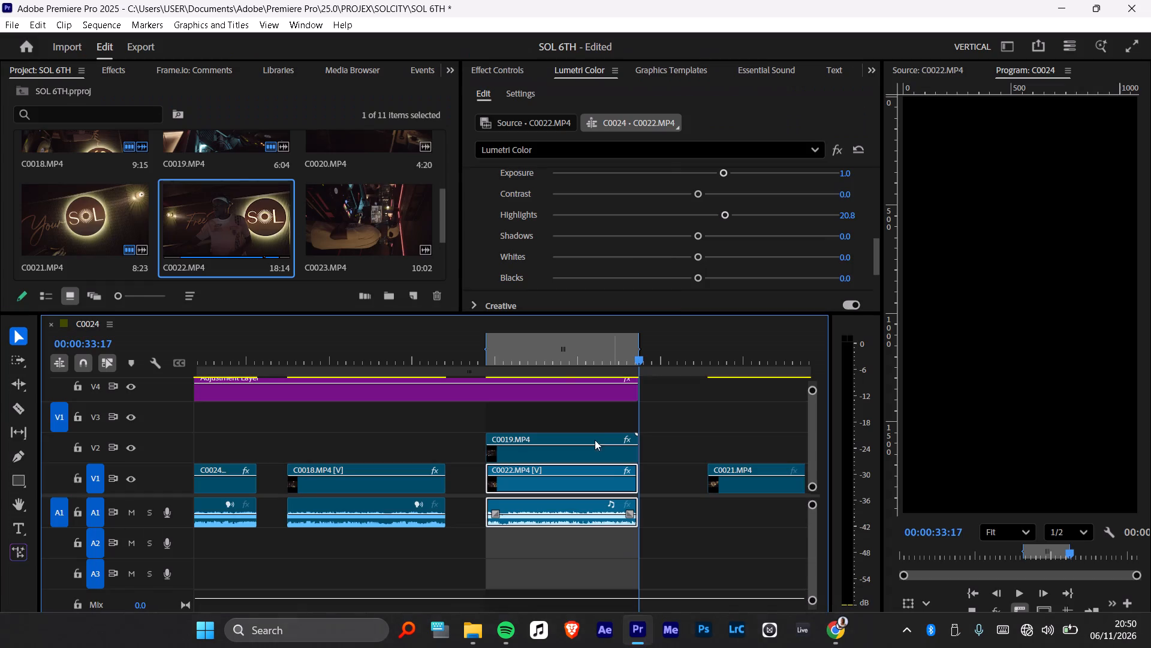
Export the marked split-screen In/Out section as an H.264 video with the Match Source - Adaptive High Bitrate preset to the Desktop SOL 6TH folder.
drag(508, 352, 501, 351)
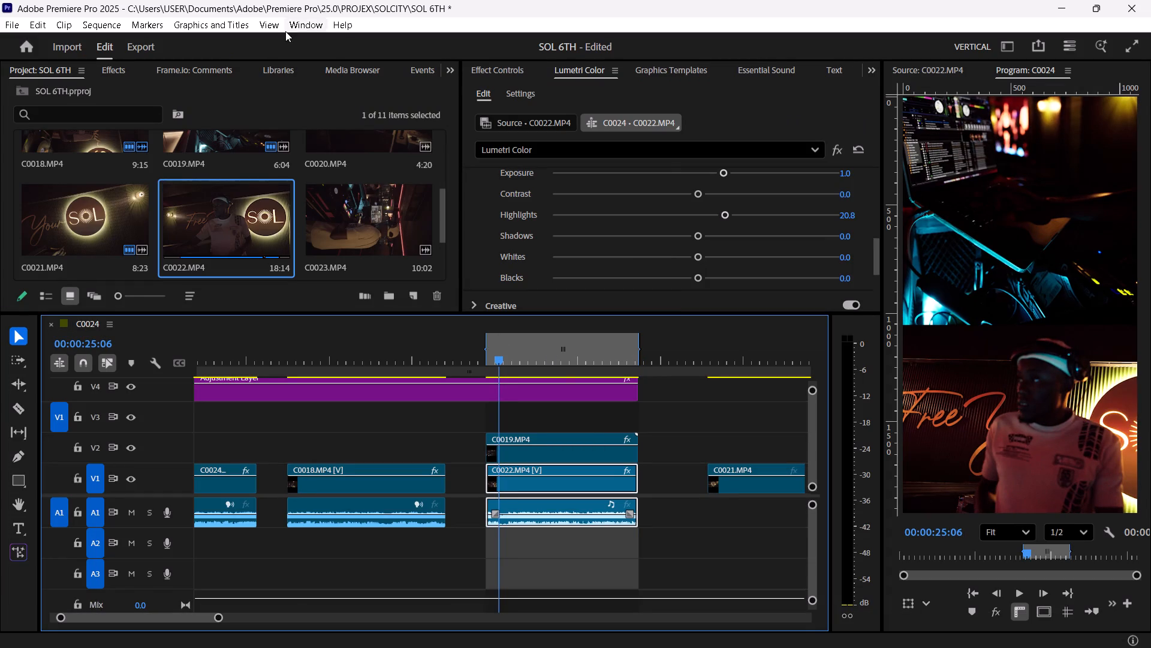
click(136, 49)
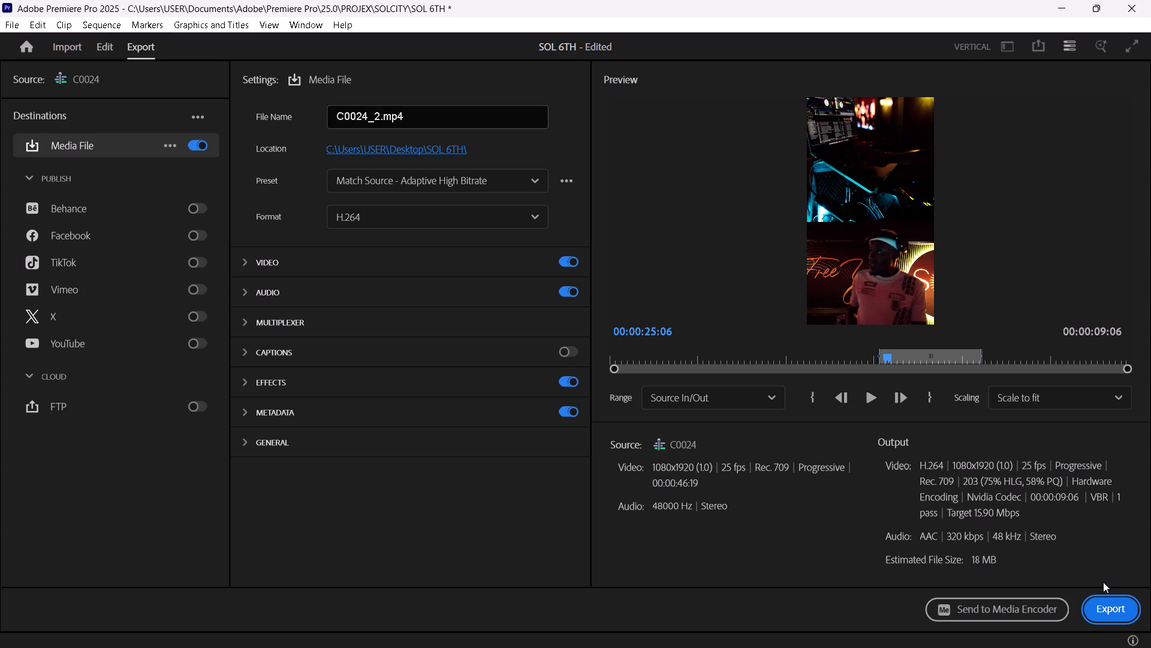
click(1103, 604)
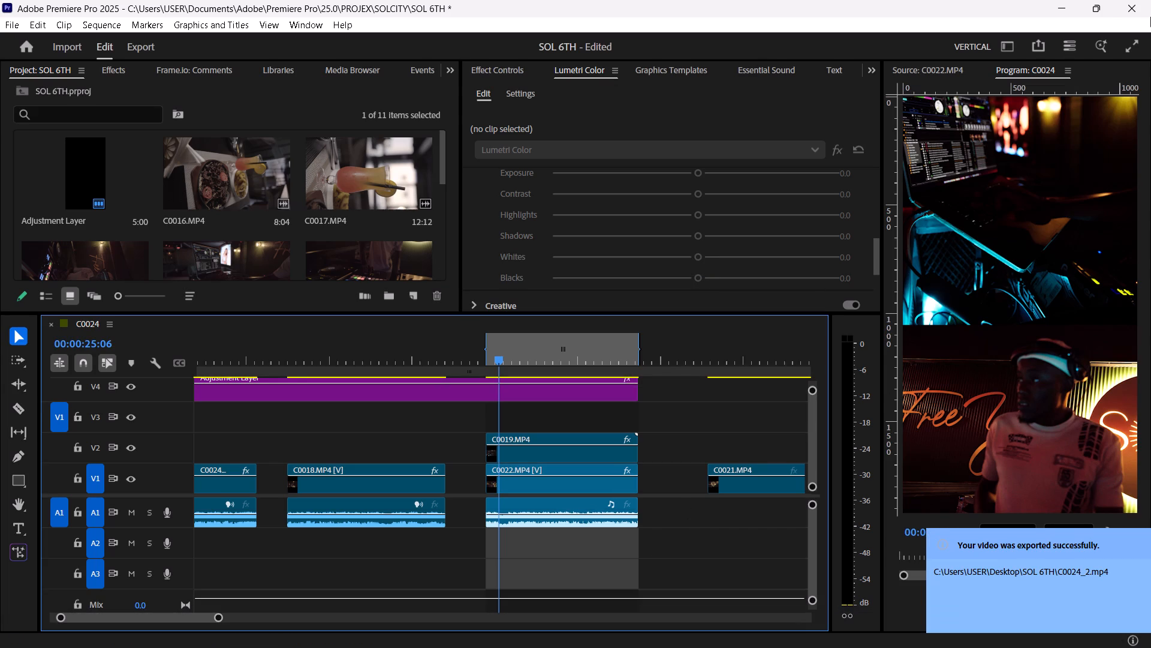
Close Premiere Pro and save the changes to SOL 6TH.prproj.
click(1133, 0)
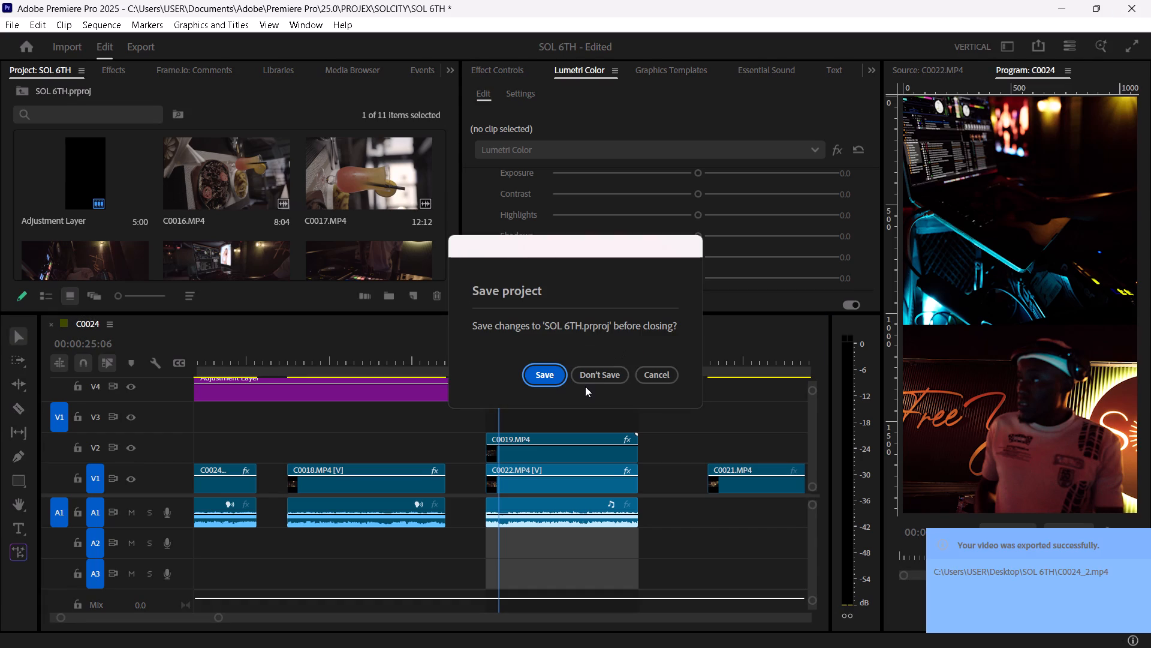
click(557, 379)
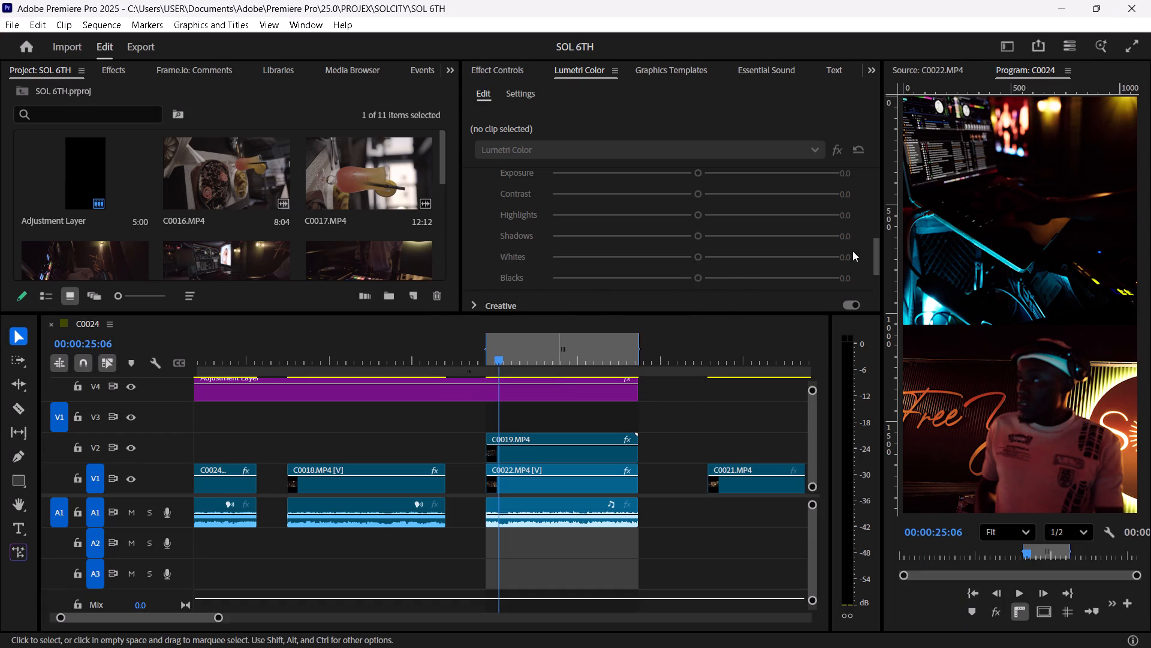
Turn on Wi-Fi in the Windows quick settings.
click(1031, 633)
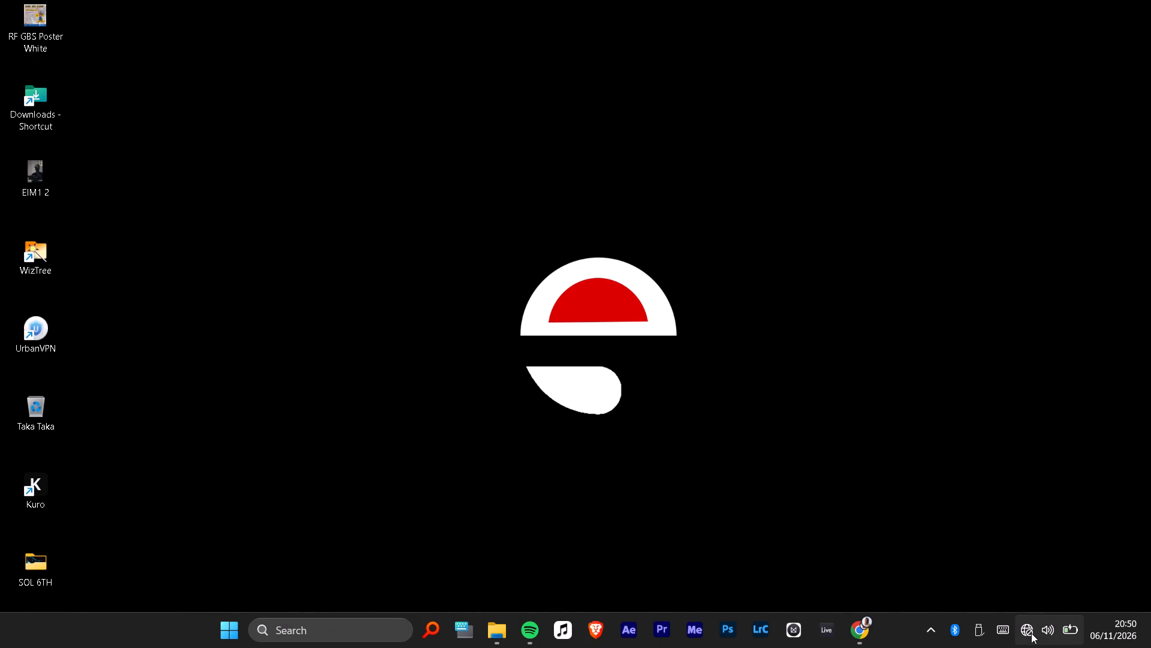
click(903, 365)
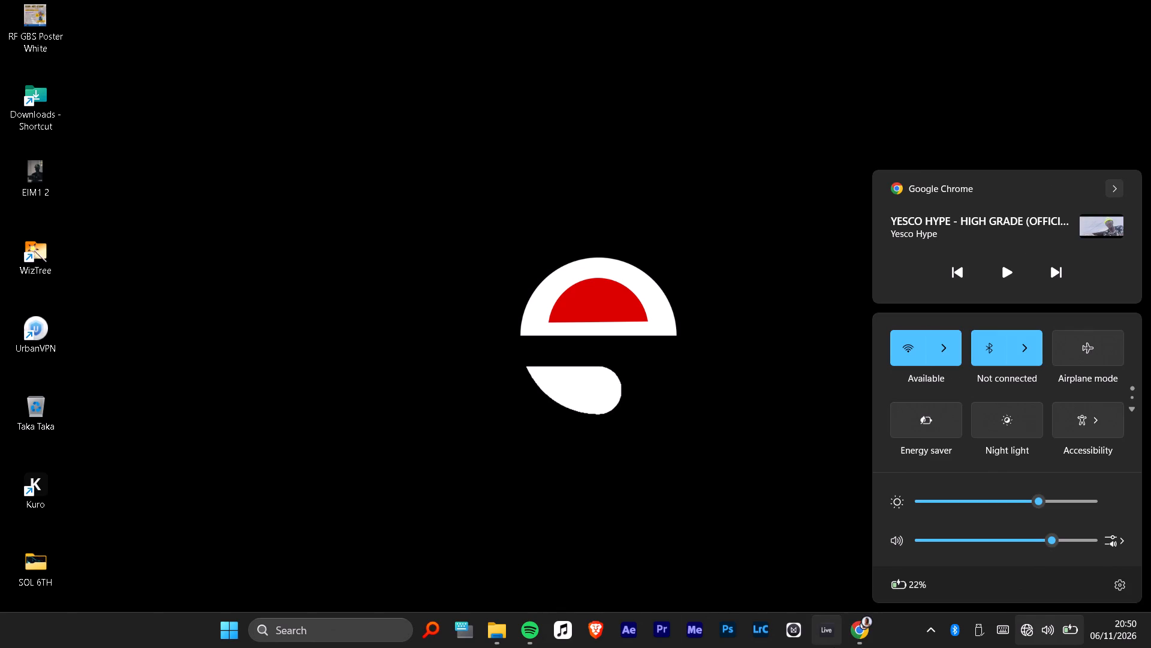
Launch WhatsApp Beta from the recent Windows searches.
click(297, 629)
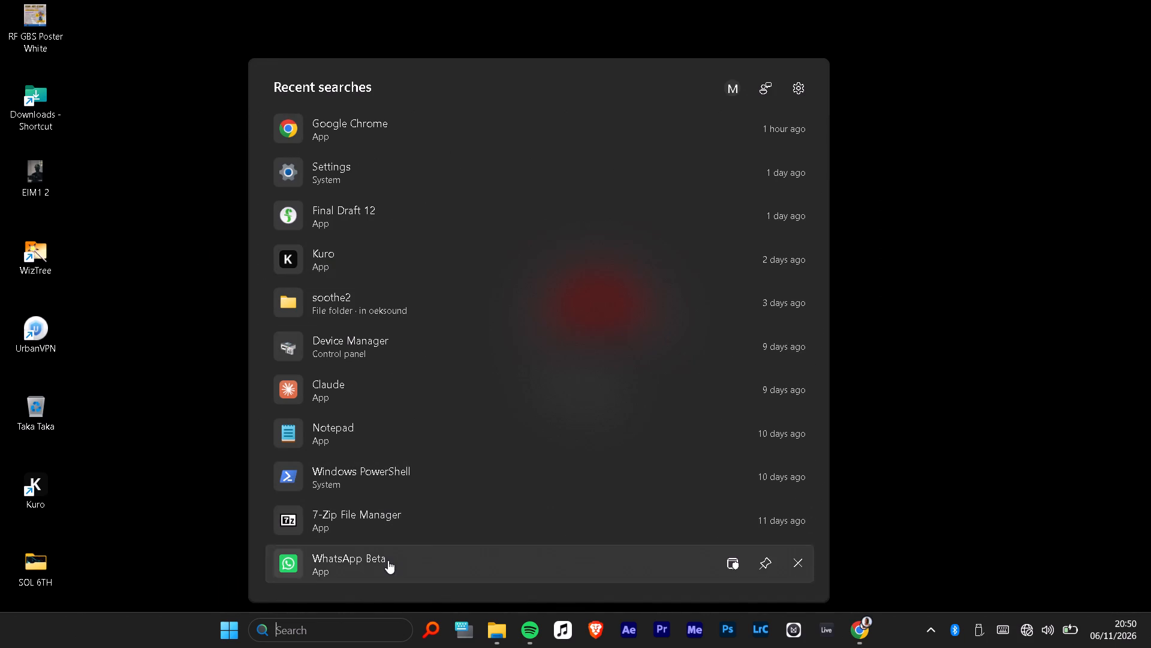
click(388, 560)
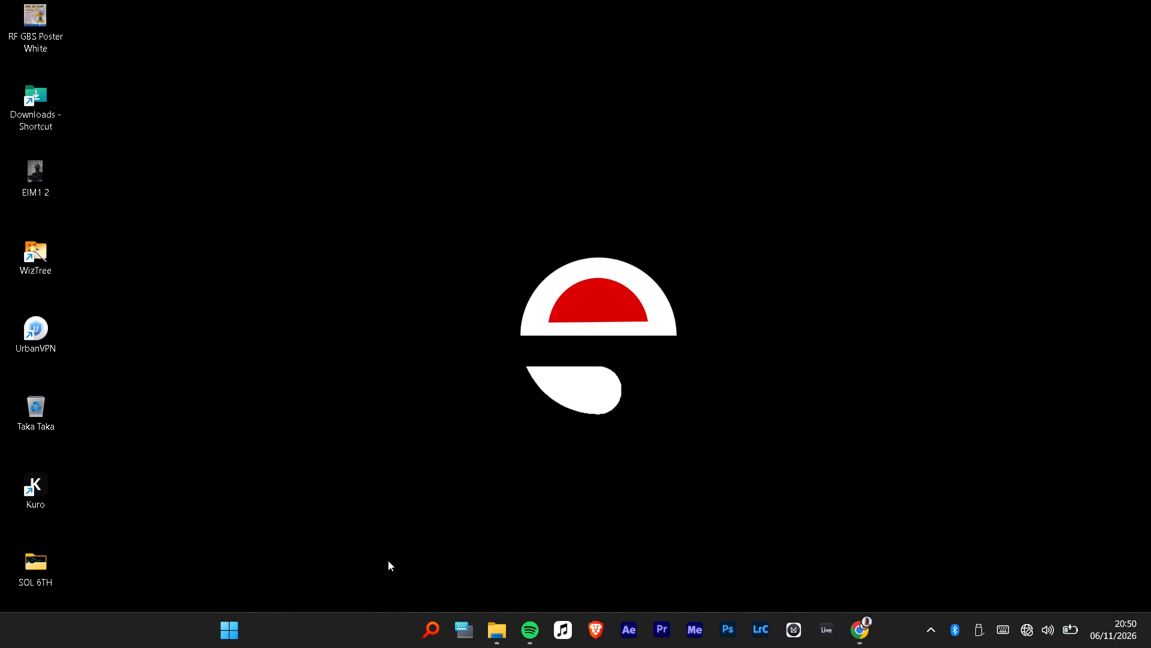